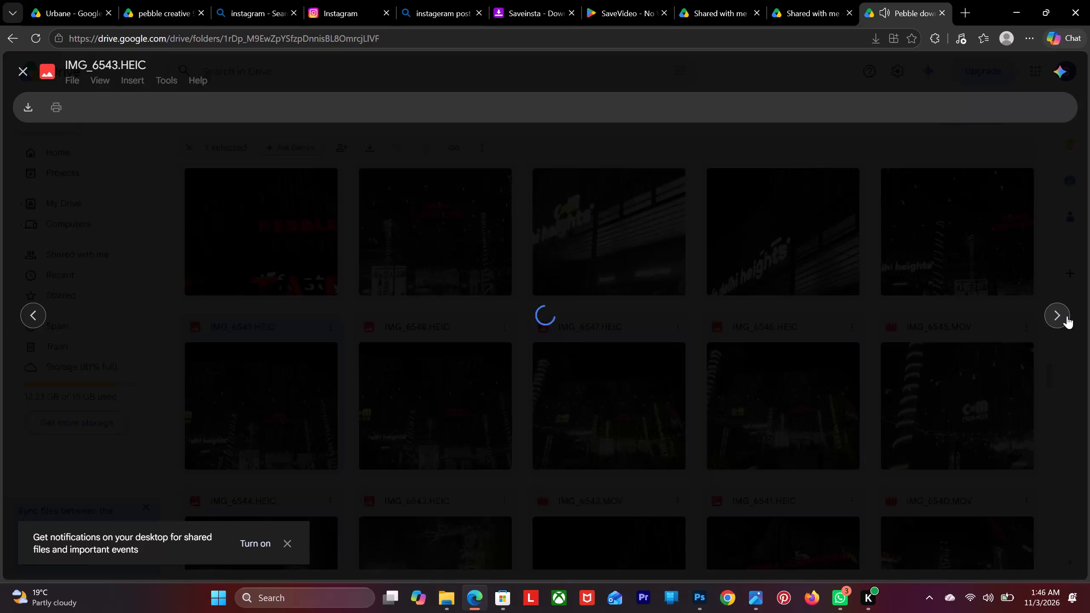
Advance the preview to IMG_6542.MOV and play the video.
{"action": "left_click", "coordinate": [1067, 316]}
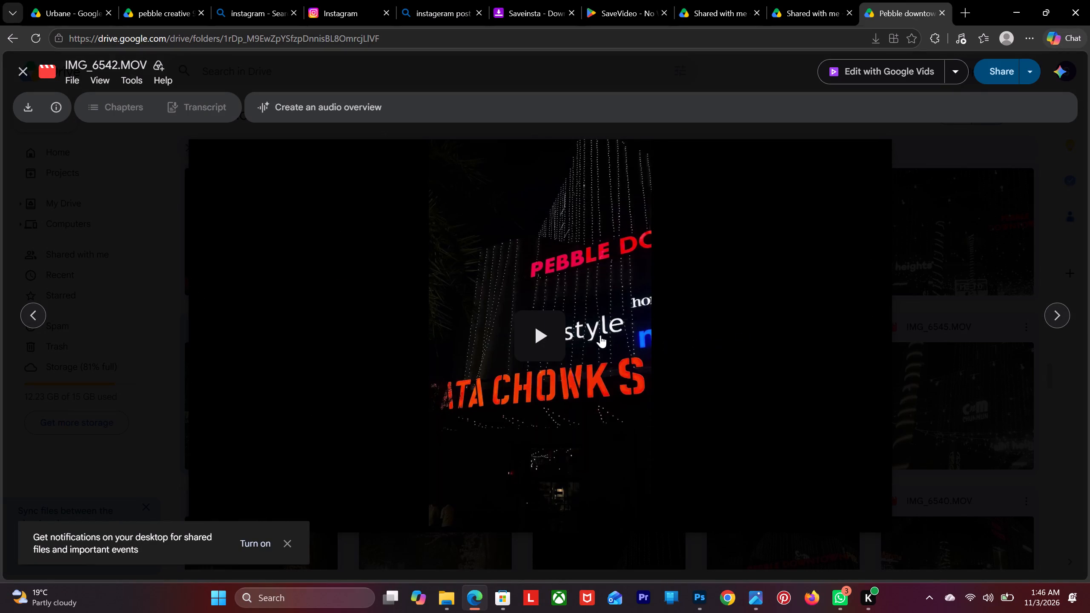
{"action": "left_click", "coordinate": [551, 320]}
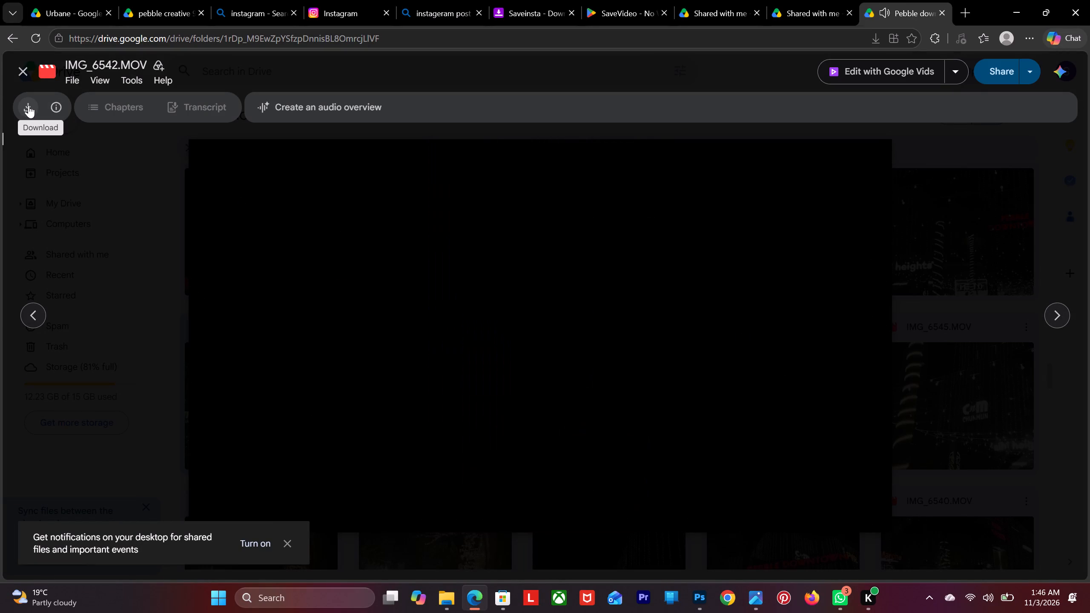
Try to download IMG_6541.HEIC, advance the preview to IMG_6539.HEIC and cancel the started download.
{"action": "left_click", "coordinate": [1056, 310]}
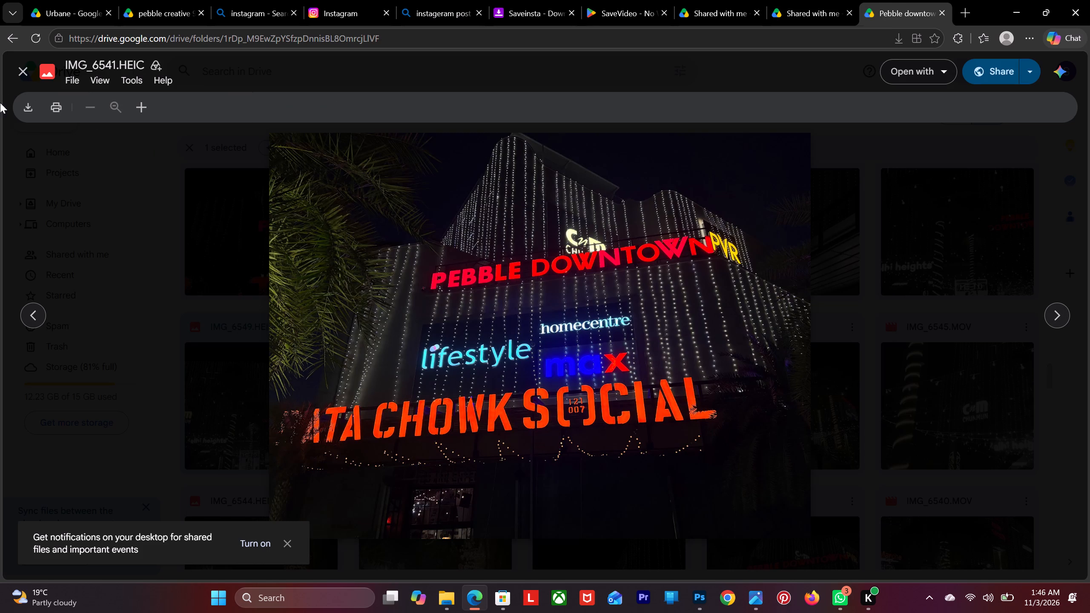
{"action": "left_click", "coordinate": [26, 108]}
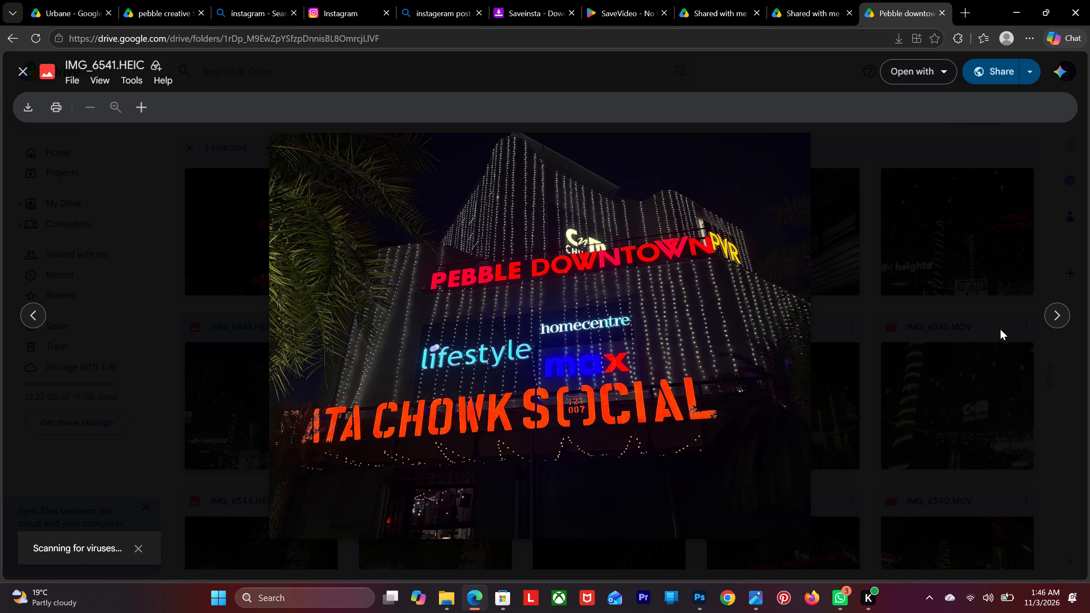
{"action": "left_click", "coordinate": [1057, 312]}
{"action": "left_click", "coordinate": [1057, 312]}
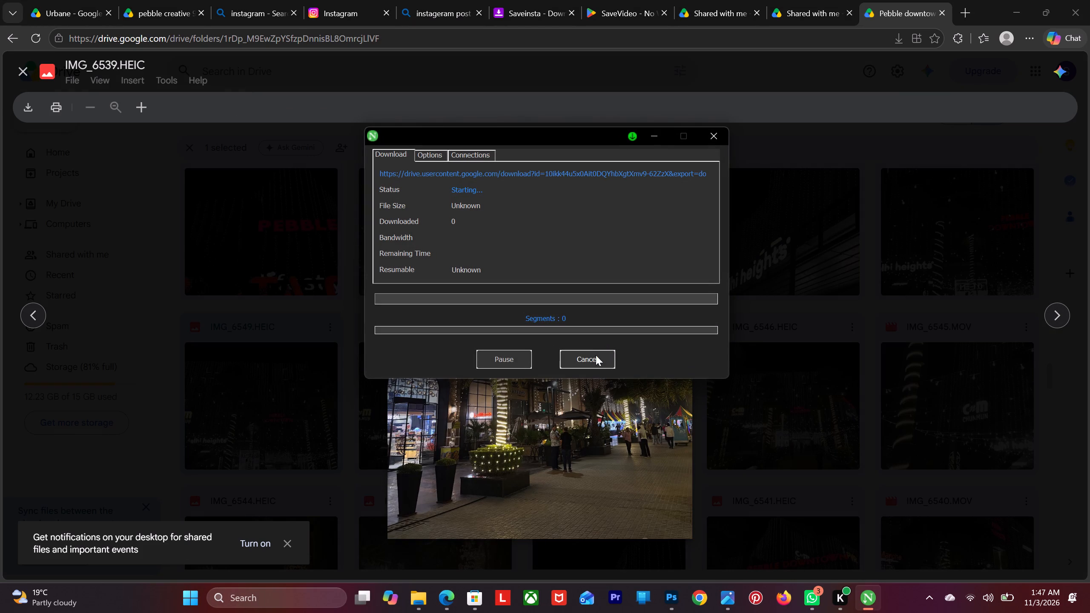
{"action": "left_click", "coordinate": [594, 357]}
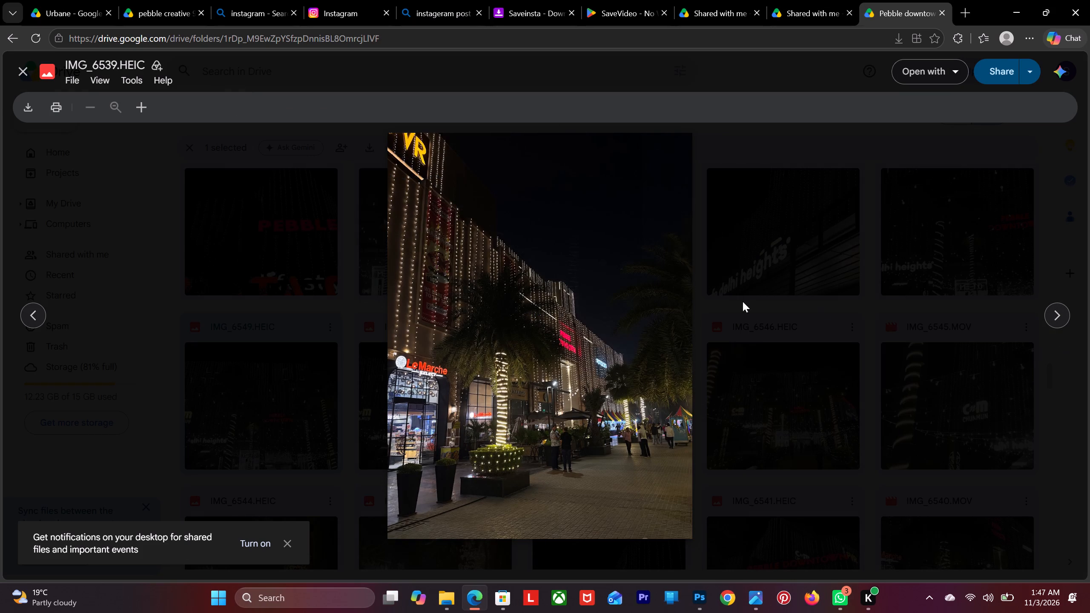
Download the night photo IMG_6539.HEIC and return from the preview to the Pebble downtown folder.
{"action": "left_click", "coordinate": [29, 107]}
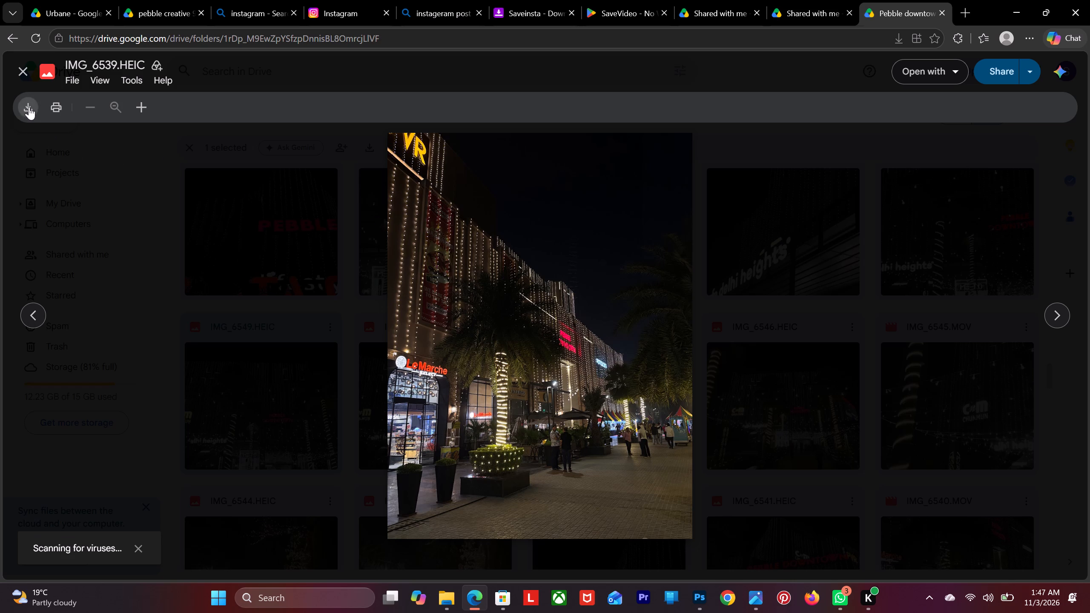
{"action": "left_click", "coordinate": [1060, 322]}
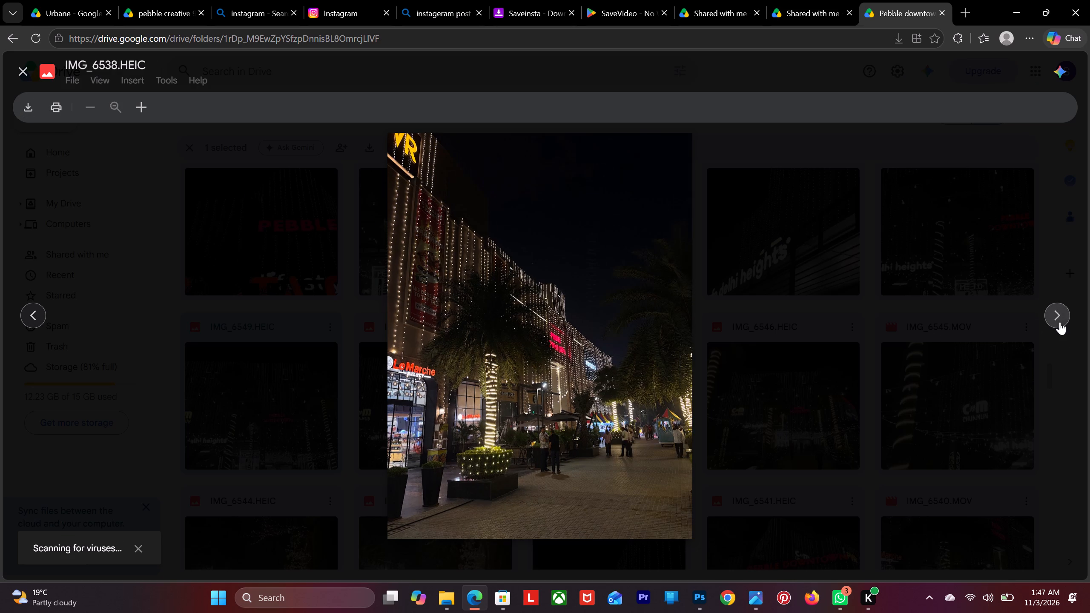
{"action": "left_click", "coordinate": [1058, 321]}
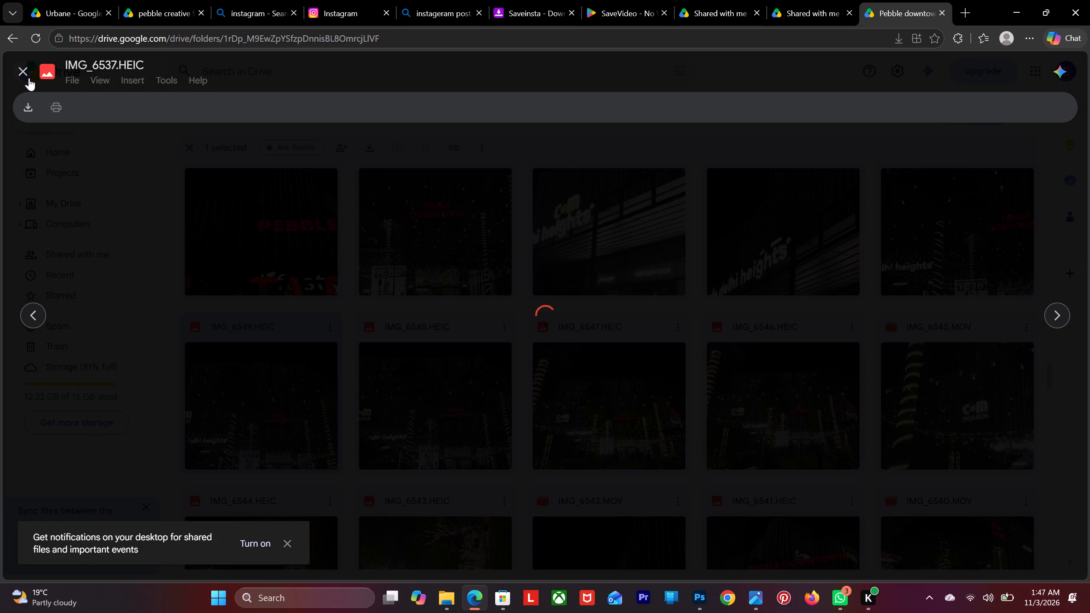
{"action": "left_click", "coordinate": [29, 73]}
{"action": "scroll", "coordinate": [656, 431], "scroll_direction": "down", "scroll_amount": 6}
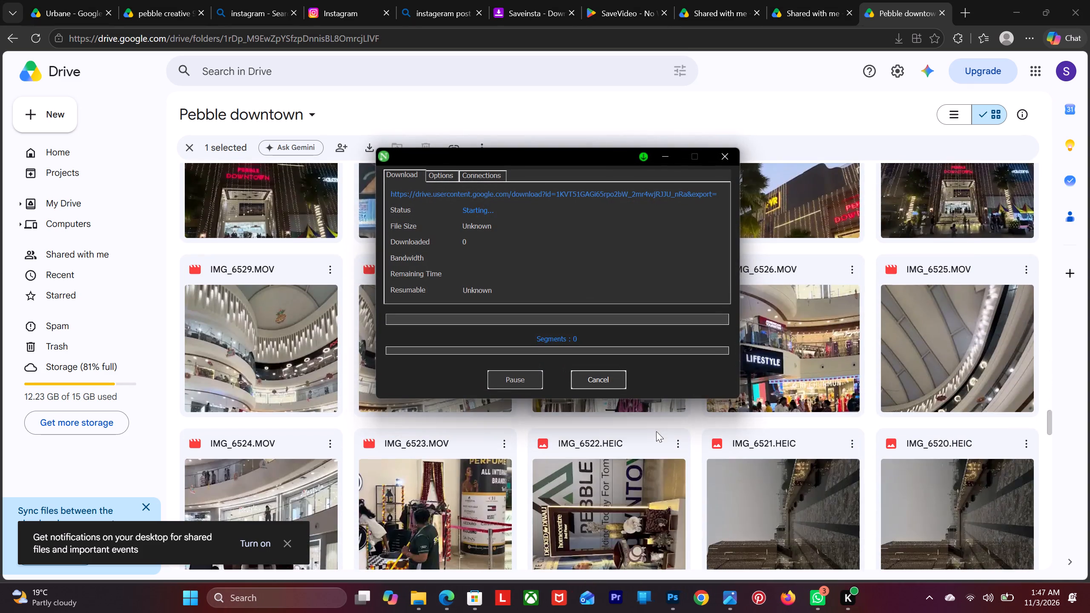
{"action": "scroll", "coordinate": [656, 431], "scroll_direction": "down", "scroll_amount": 2}
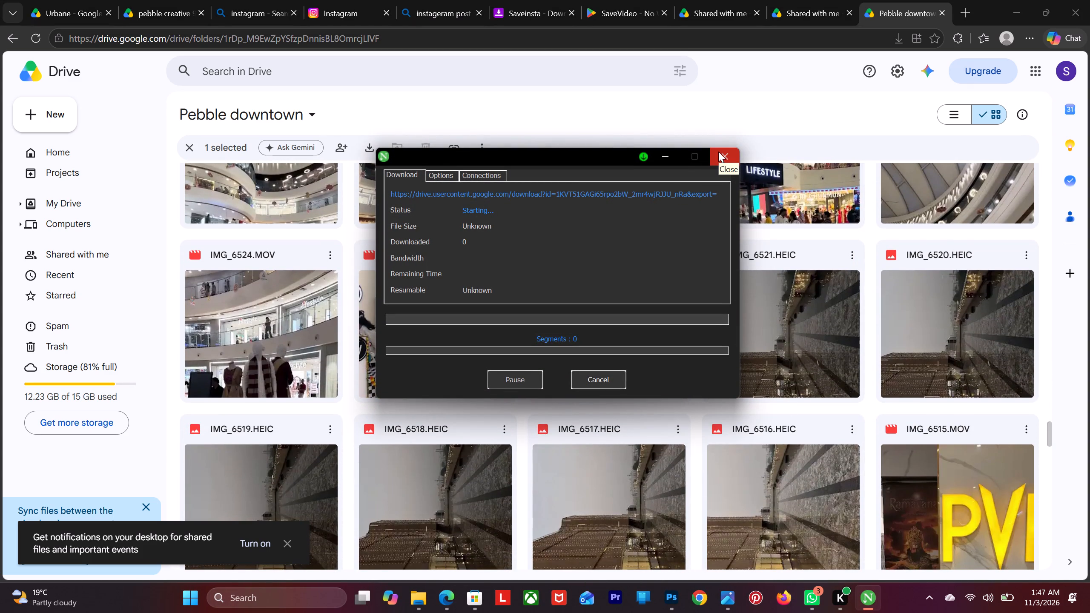
{"action": "scroll", "coordinate": [728, 386], "scroll_direction": "down", "scroll_amount": 3}
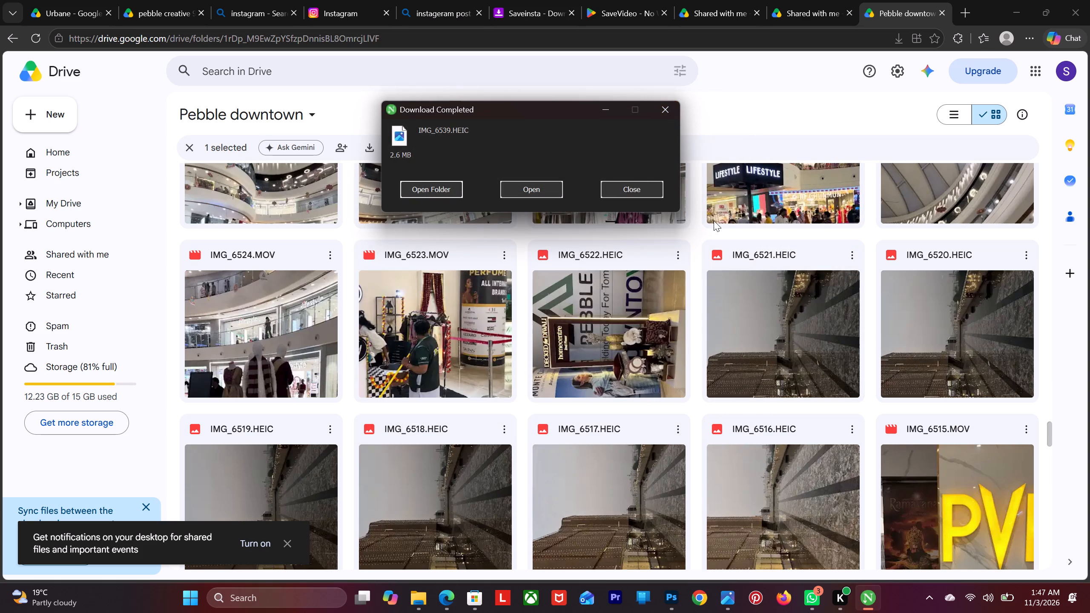
{"action": "left_click", "coordinate": [670, 112]}
Look through the photo and video thumbnails in the Pebble downtown folder for usable mall footage.
{"action": "scroll", "coordinate": [641, 399], "scroll_direction": "down", "scroll_amount": 1}
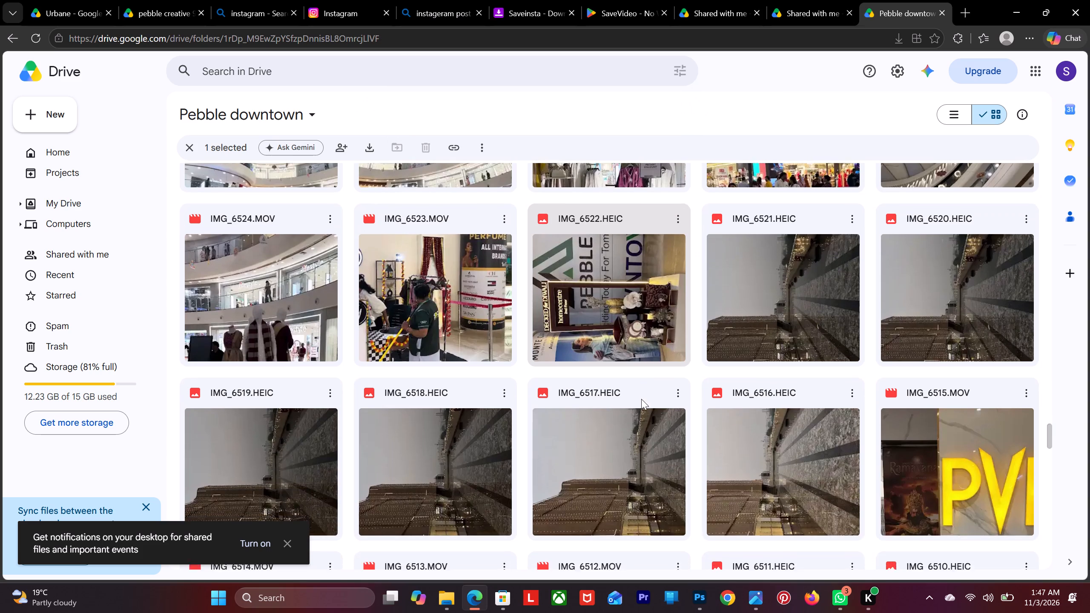
{"action": "scroll", "coordinate": [641, 399], "scroll_direction": "down", "scroll_amount": 2}
{"action": "scroll", "coordinate": [641, 399], "scroll_direction": "up", "scroll_amount": 1}
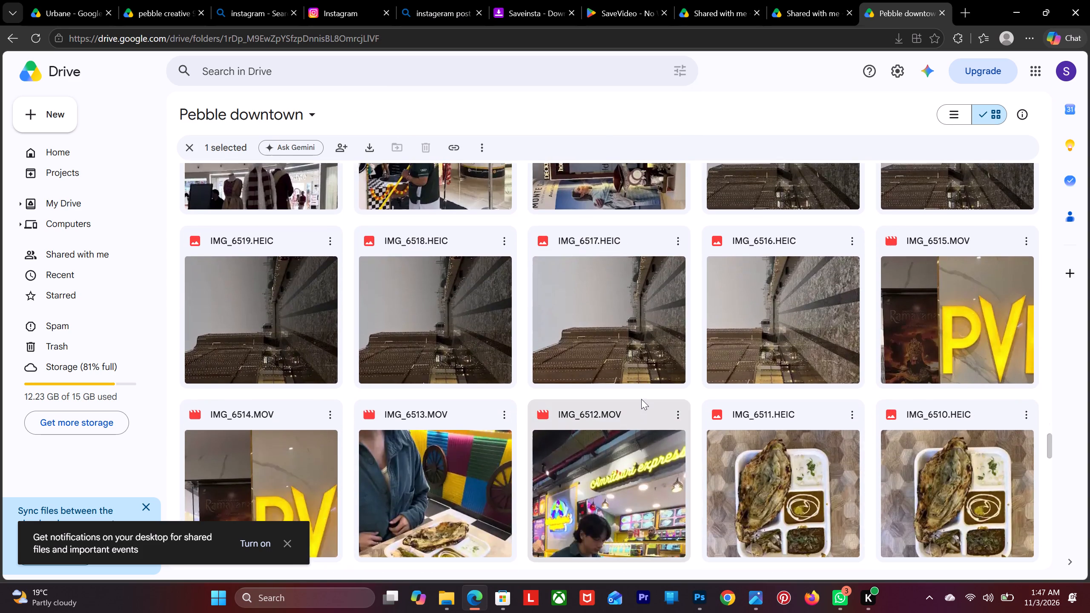
{"action": "scroll", "coordinate": [641, 399], "scroll_direction": "up", "scroll_amount": 4}
{"action": "scroll", "coordinate": [641, 399], "scroll_direction": "down", "scroll_amount": 1}
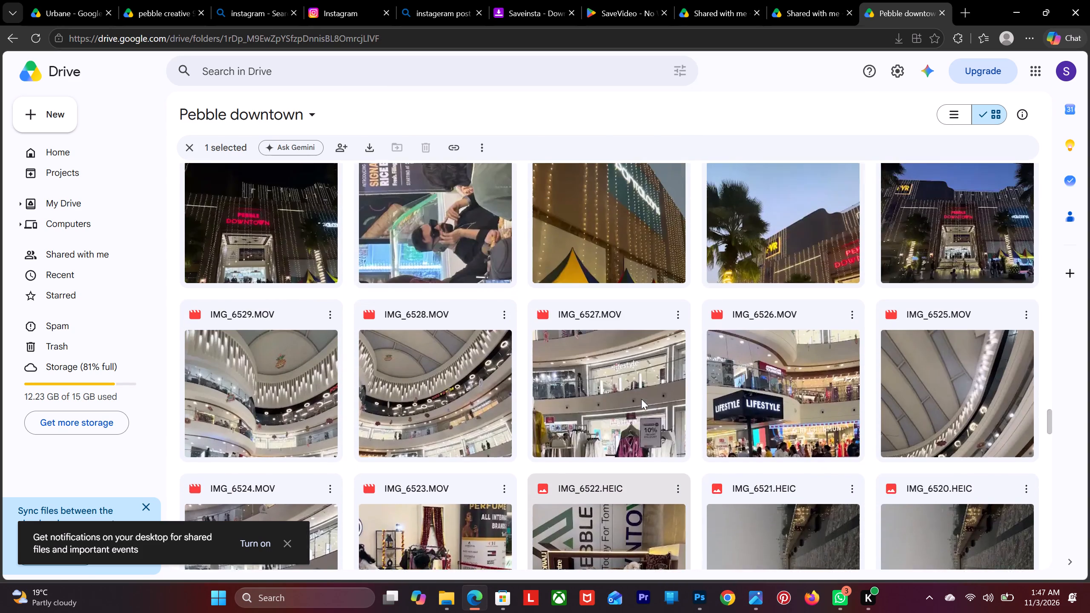
{"action": "scroll", "coordinate": [641, 399], "scroll_direction": "down", "scroll_amount": 4}
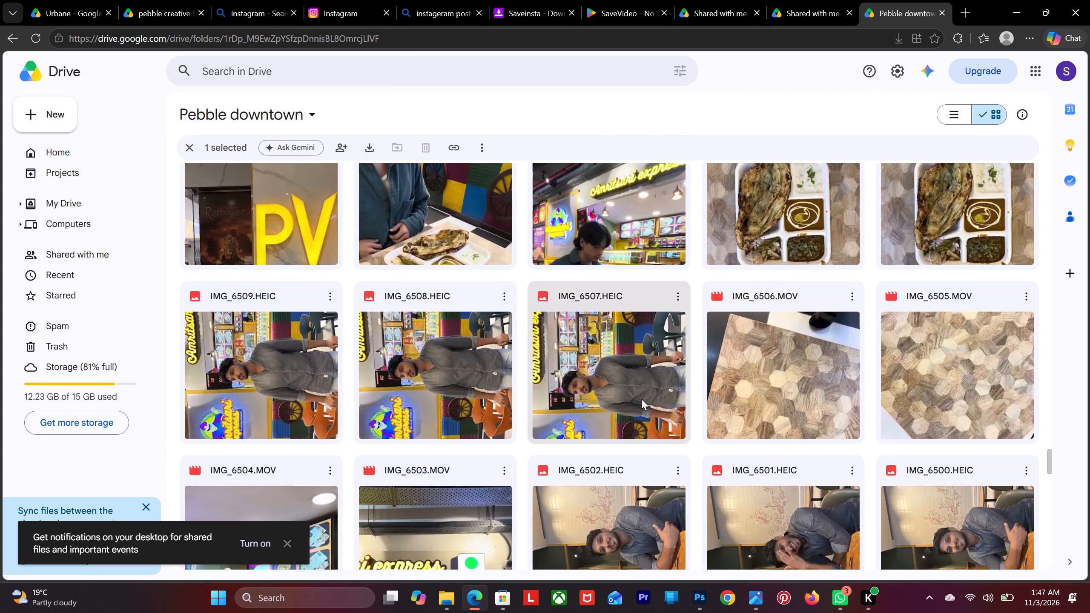
{"action": "scroll", "coordinate": [641, 399], "scroll_direction": "down", "scroll_amount": 10}
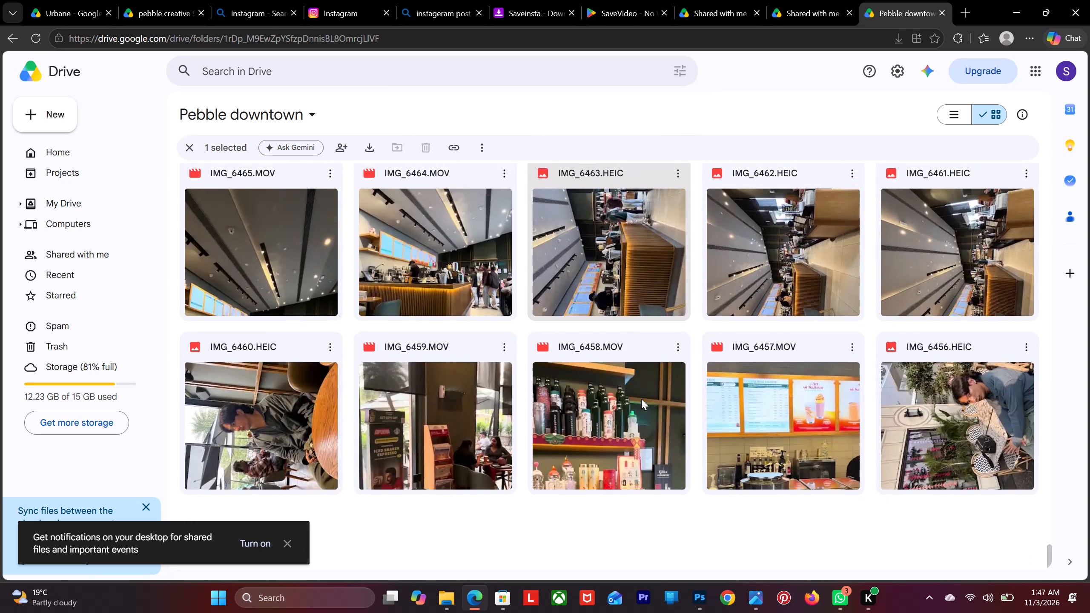
{"action": "scroll", "coordinate": [641, 399], "scroll_direction": "up", "scroll_amount": 12}
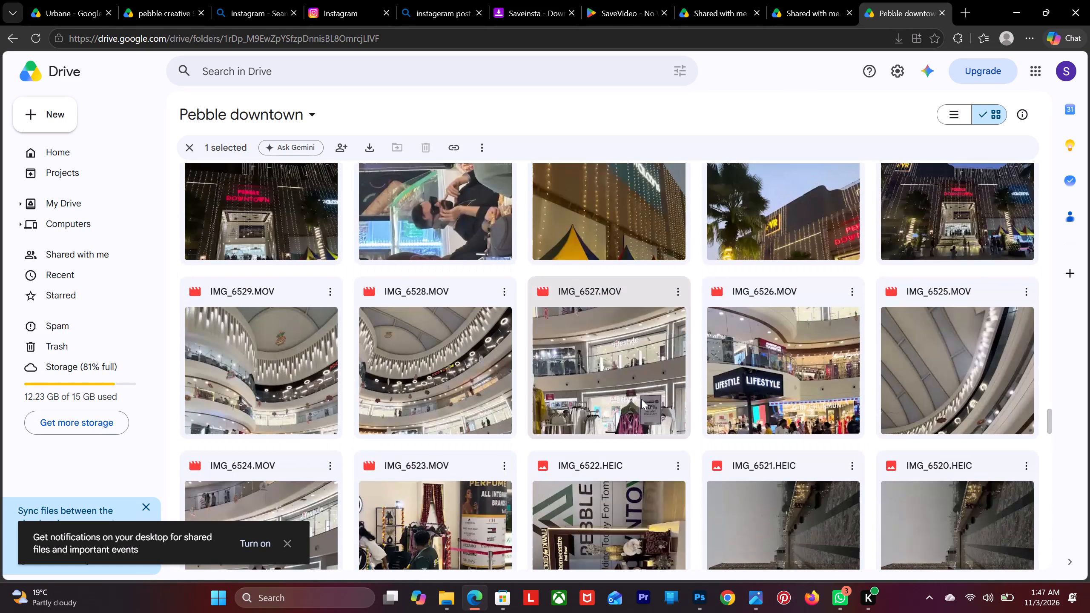
{"action": "scroll", "coordinate": [641, 399], "scroll_direction": "up", "scroll_amount": 5}
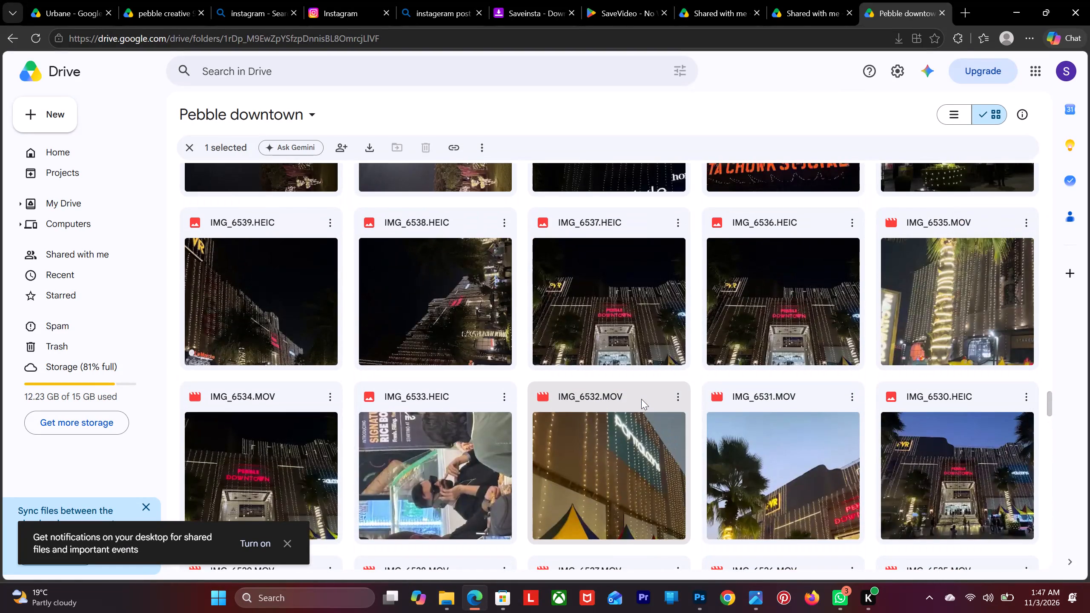
{"action": "scroll", "coordinate": [641, 399], "scroll_direction": "down", "scroll_amount": 1}
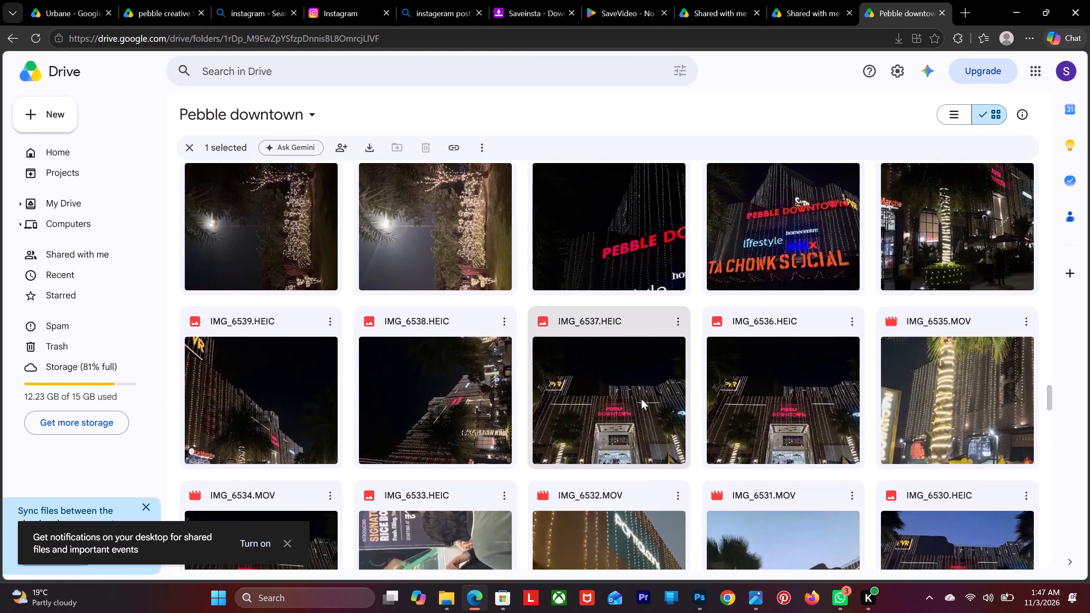
{"action": "scroll", "coordinate": [641, 399], "scroll_direction": "down", "scroll_amount": 1}
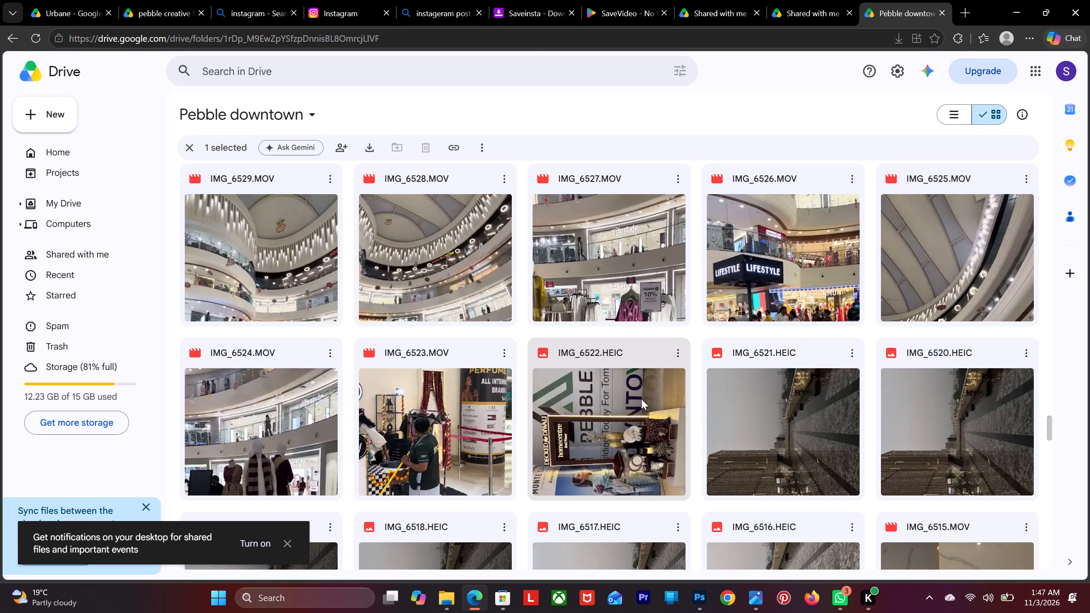
{"action": "scroll", "coordinate": [747, 373], "scroll_direction": "up", "scroll_amount": 1}
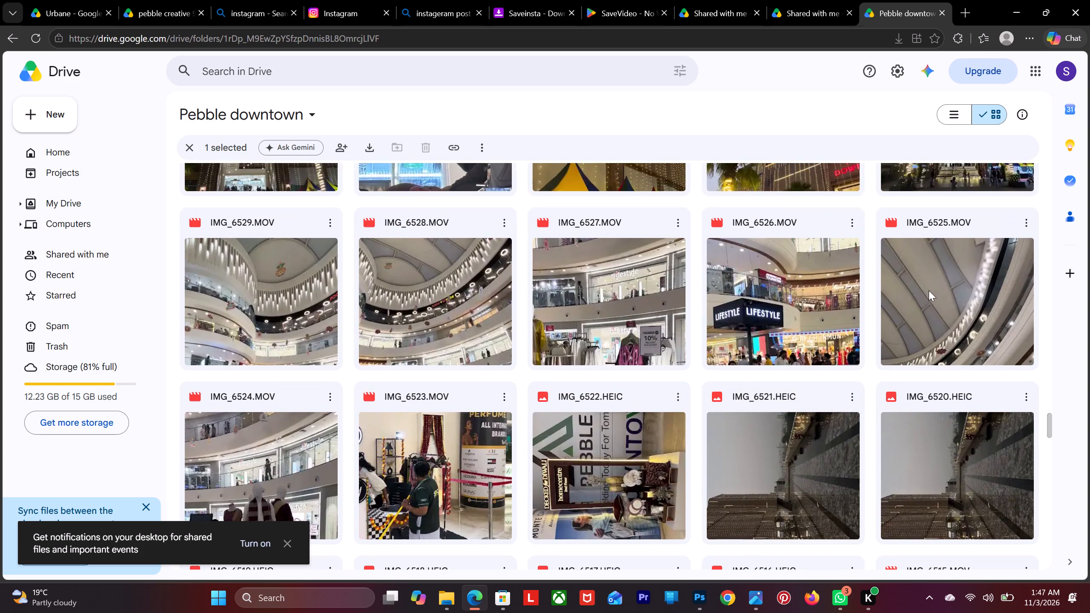
{"action": "scroll", "coordinate": [603, 275], "scroll_direction": "down", "scroll_amount": 2}
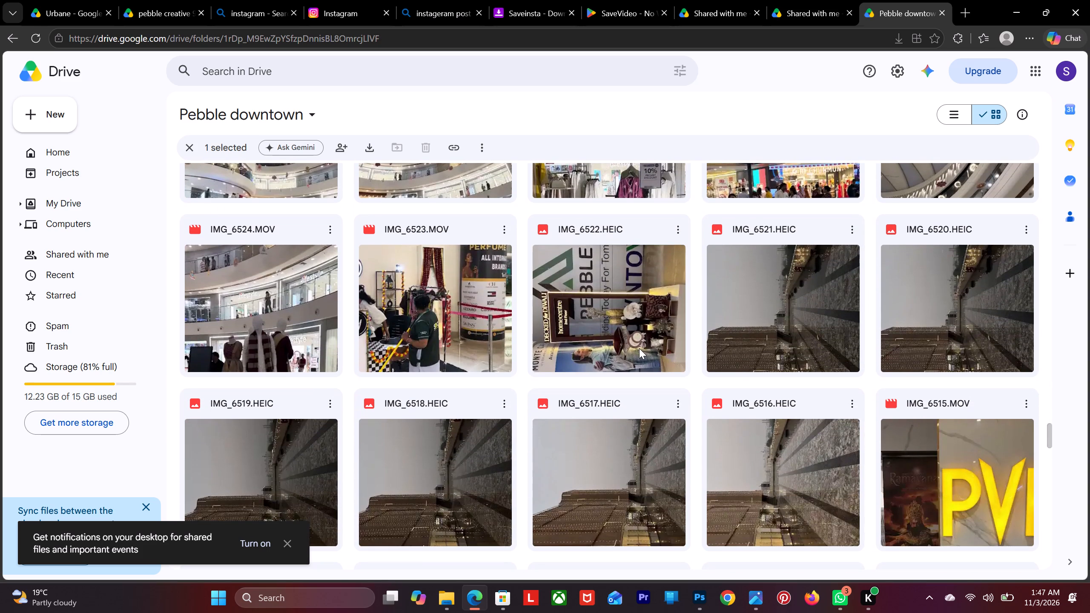
{"action": "scroll", "coordinate": [640, 327], "scroll_direction": "down", "scroll_amount": 4}
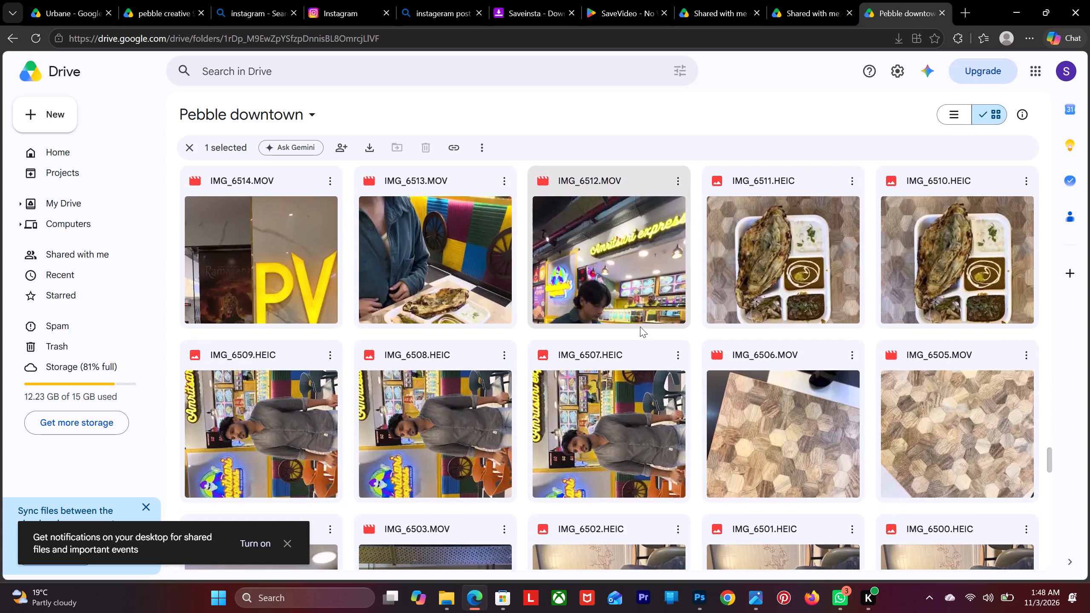
{"action": "scroll", "coordinate": [640, 327], "scroll_direction": "down", "scroll_amount": 9}
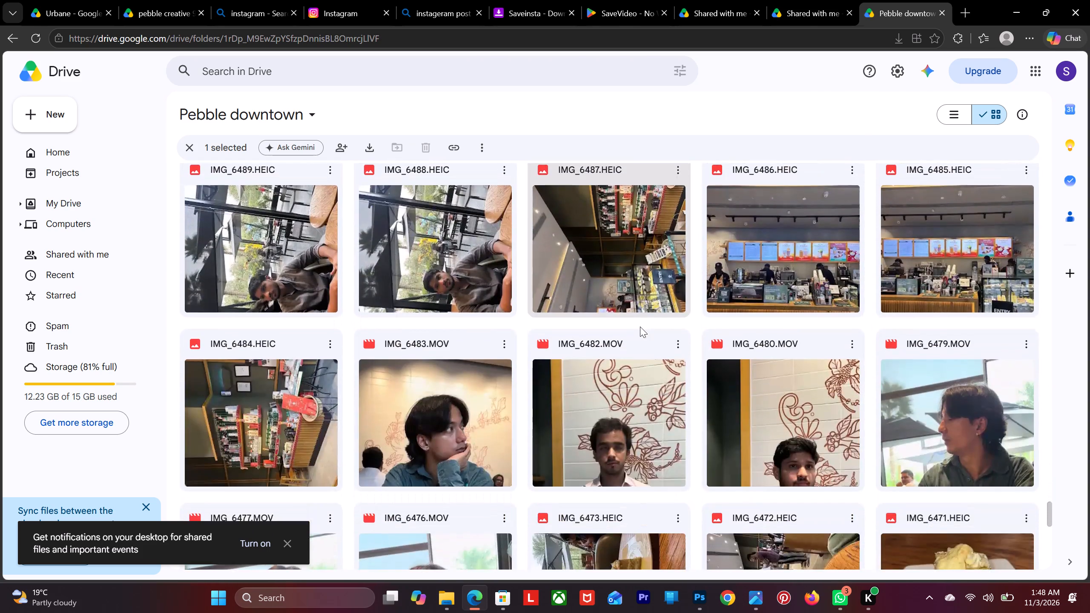
{"action": "scroll", "coordinate": [640, 327], "scroll_direction": "down", "scroll_amount": 5}
{"action": "scroll", "coordinate": [640, 327], "scroll_direction": "up", "scroll_amount": 6}
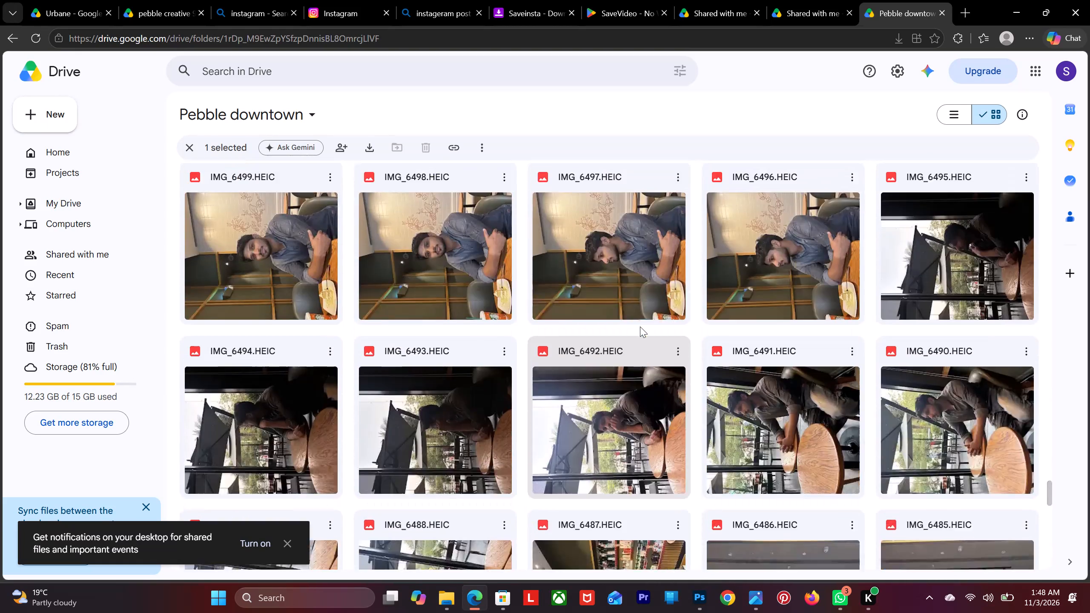
{"action": "scroll", "coordinate": [640, 327], "scroll_direction": "up", "scroll_amount": 6}
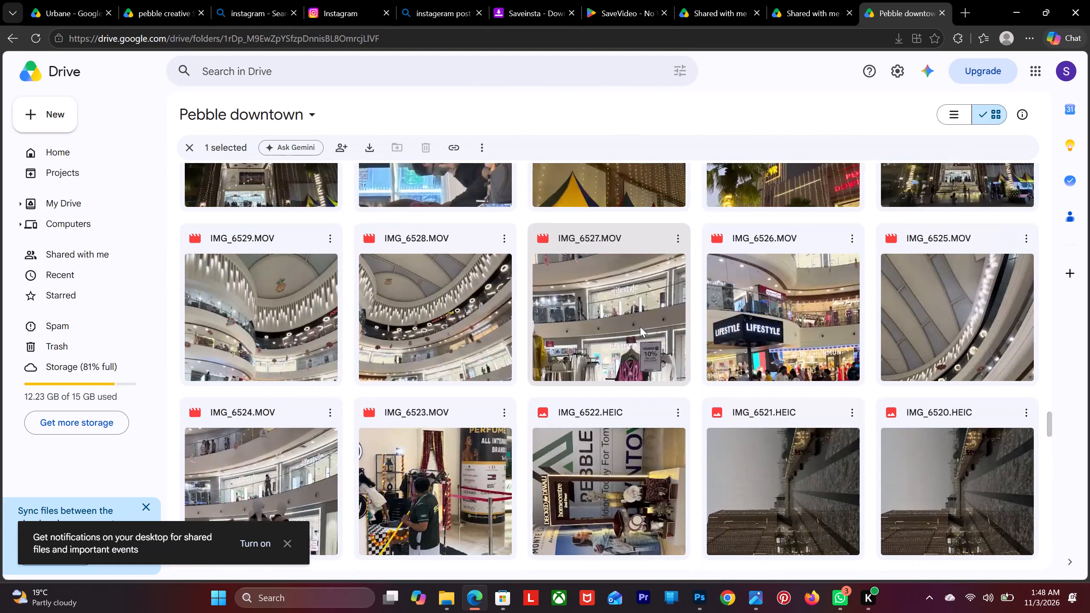
{"action": "scroll", "coordinate": [448, 349], "scroll_direction": "up", "scroll_amount": 6}
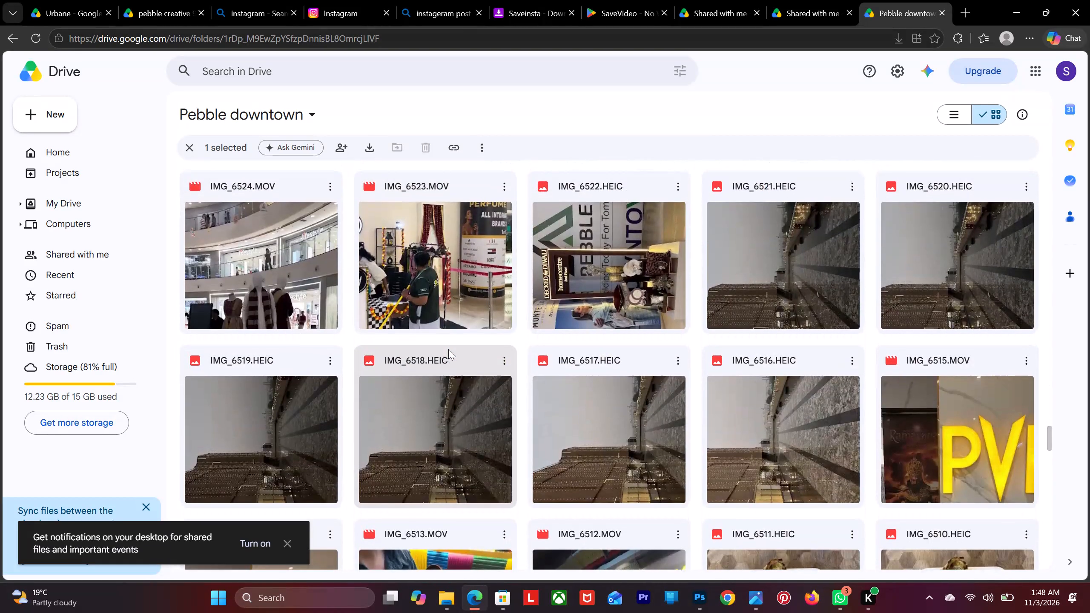
{"action": "scroll", "coordinate": [448, 349], "scroll_direction": "up", "scroll_amount": 9}
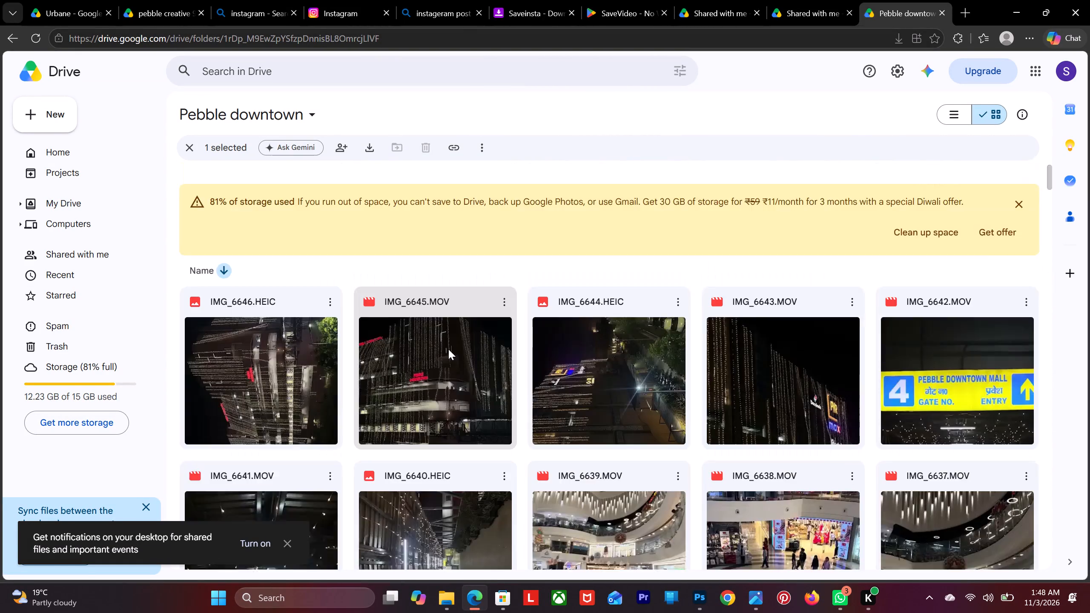
{"action": "scroll", "coordinate": [448, 349], "scroll_direction": "down", "scroll_amount": 17}
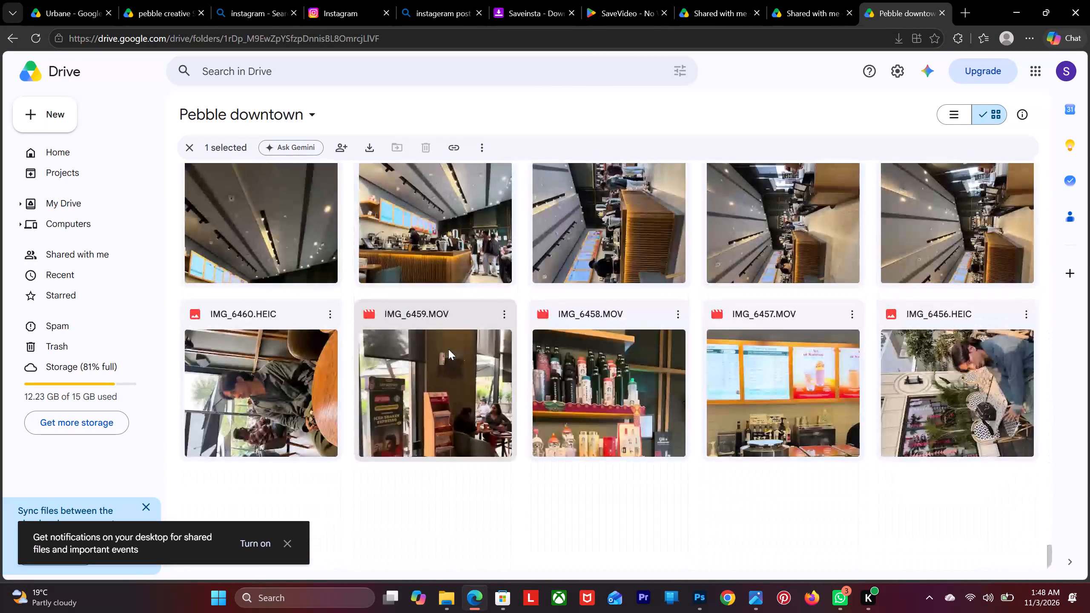
{"action": "scroll", "coordinate": [448, 349], "scroll_direction": "up", "scroll_amount": 11}
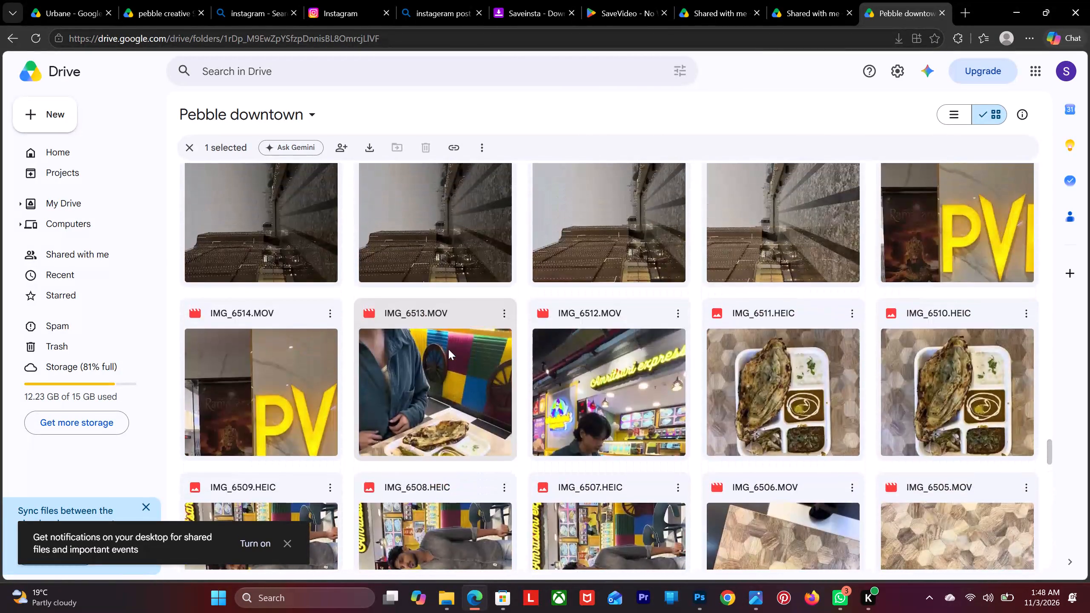
{"action": "scroll", "coordinate": [448, 349], "scroll_direction": "up", "scroll_amount": 5}
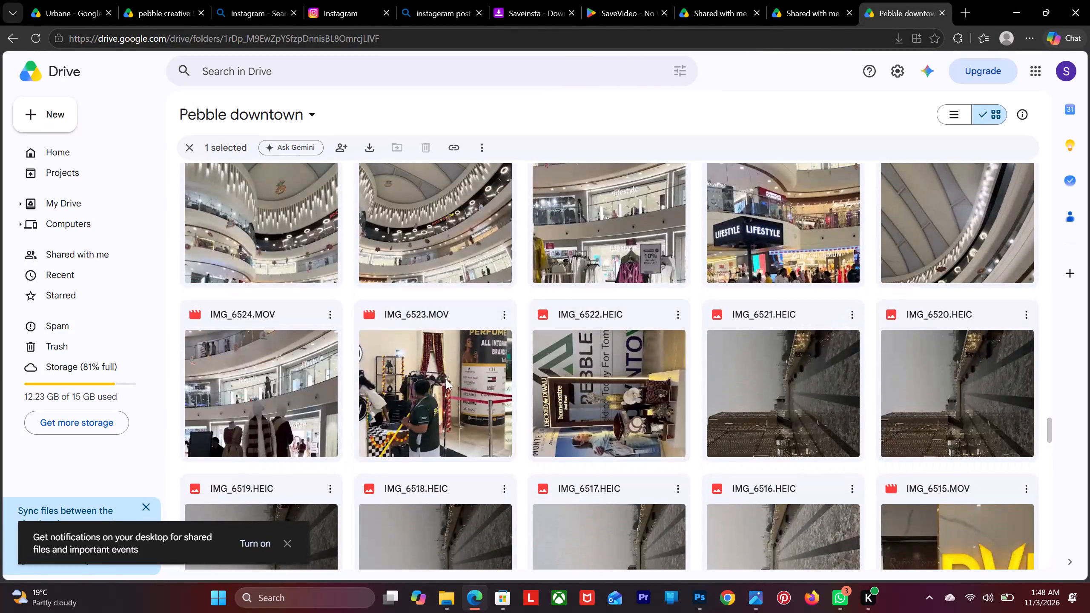
Play the mall interior video IMG_6524.MOV in the preview and return to the folder's files.
{"action": "double_click", "coordinate": [306, 391]}
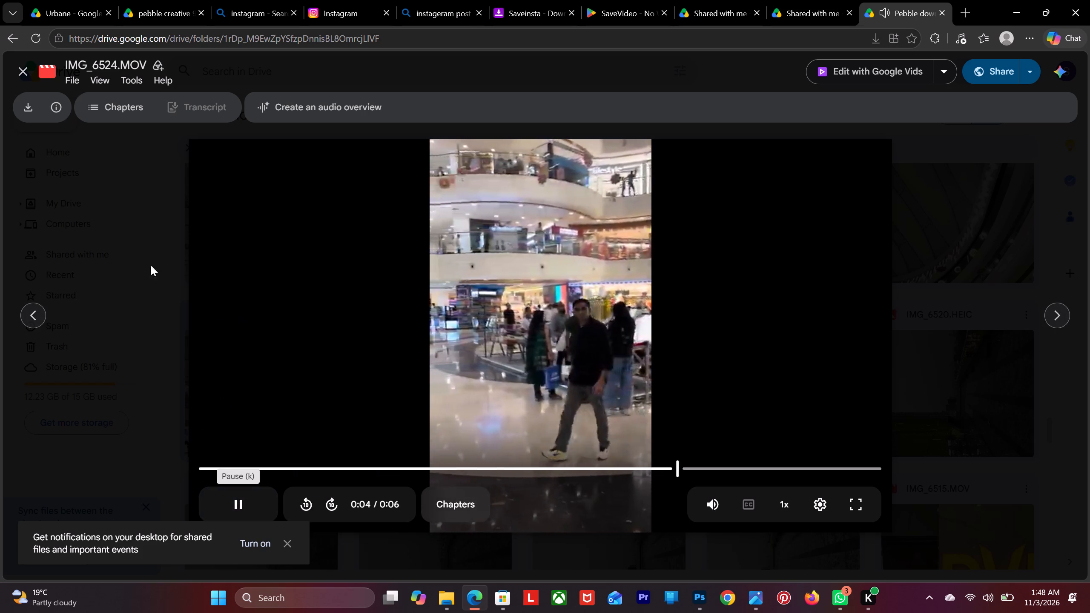
{"action": "left_click", "coordinate": [31, 72]}
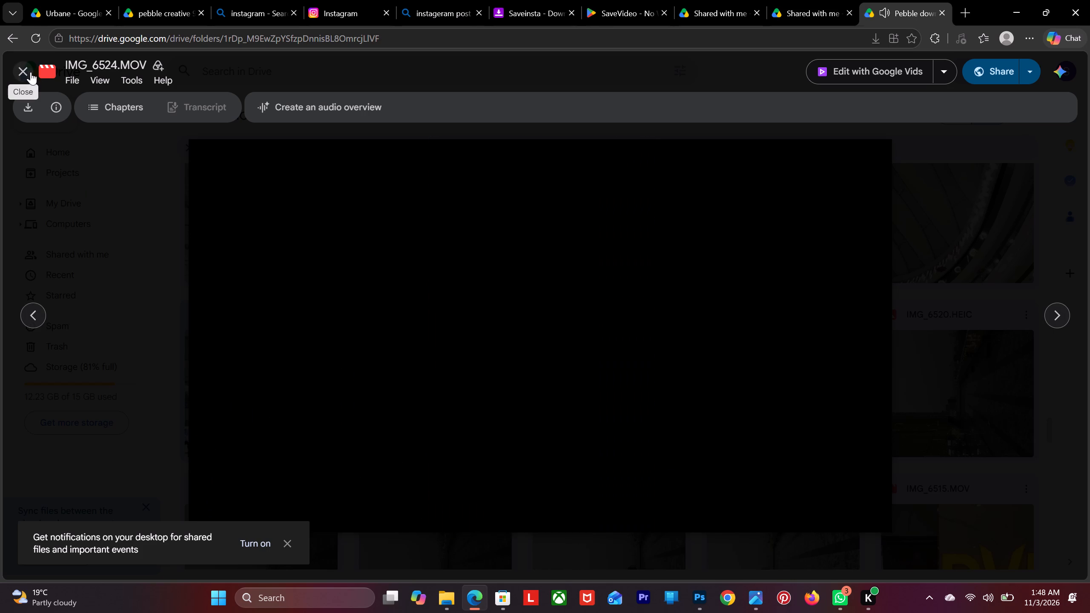
{"action": "scroll", "coordinate": [611, 358], "scroll_direction": "down", "scroll_amount": 2}
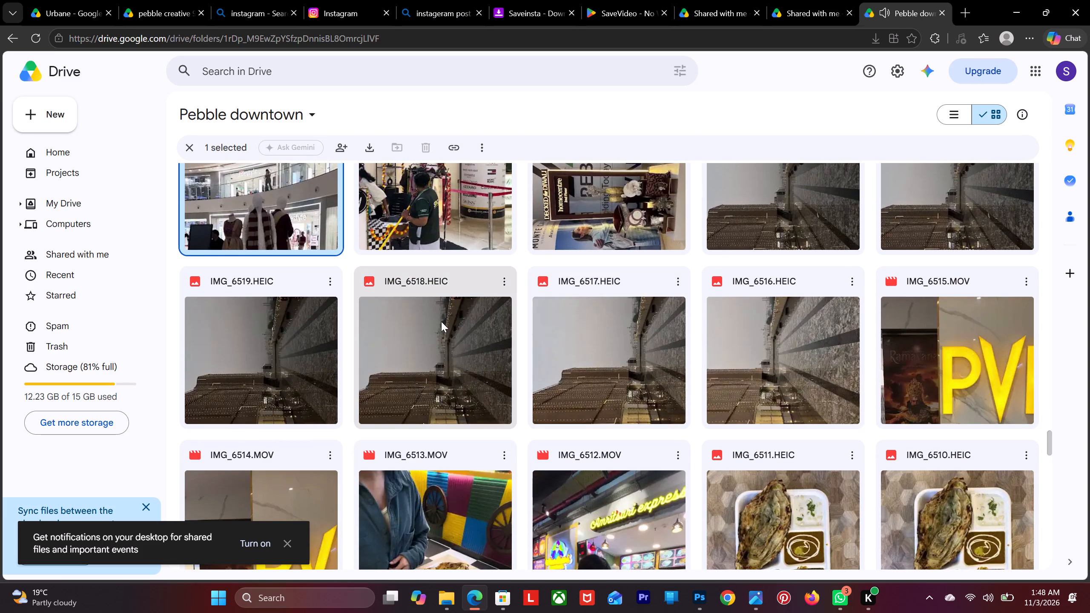
Preview the photo IMG_6522.HEIC, return to the Pebble downtown folder and look through its other thumbnails.
{"action": "scroll", "coordinate": [441, 321], "scroll_direction": "up", "scroll_amount": 1}
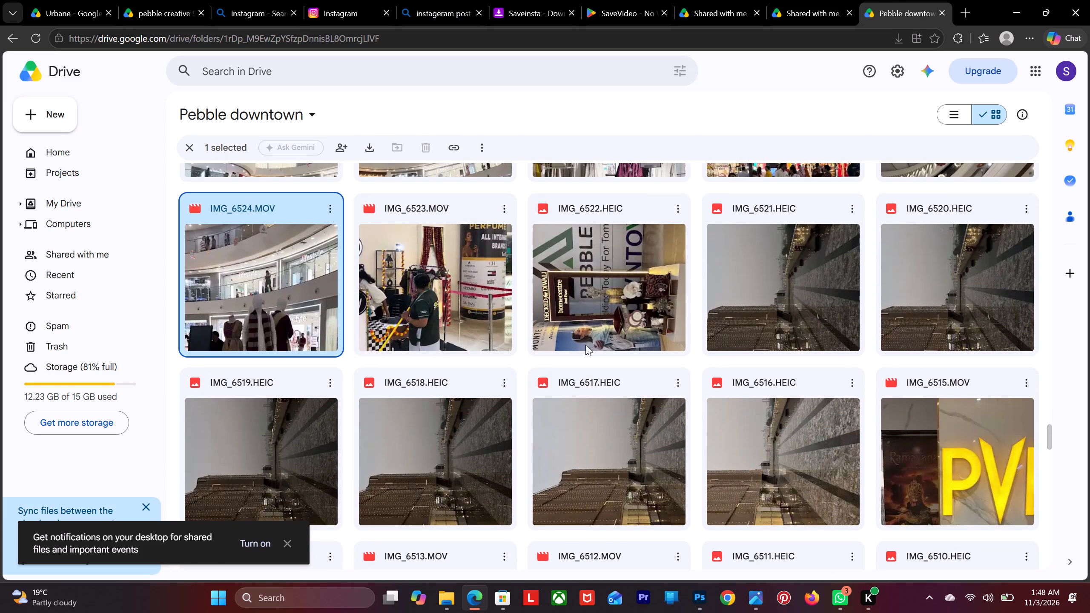
{"action": "double_click", "coordinate": [607, 315]}
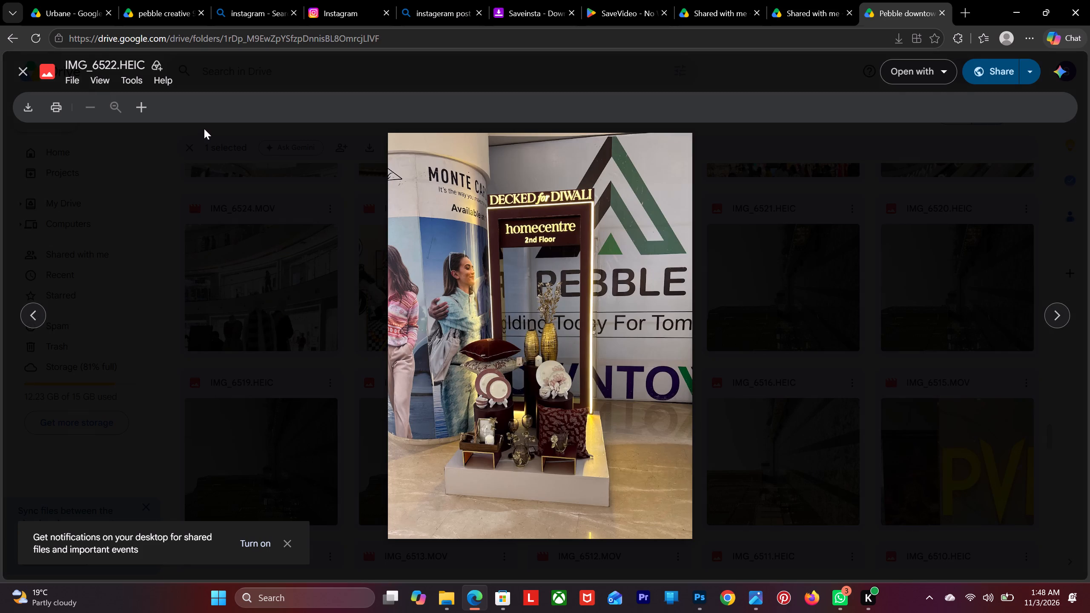
{"action": "left_click", "coordinate": [21, 78]}
{"action": "scroll", "coordinate": [483, 402], "scroll_direction": "down", "scroll_amount": 9}
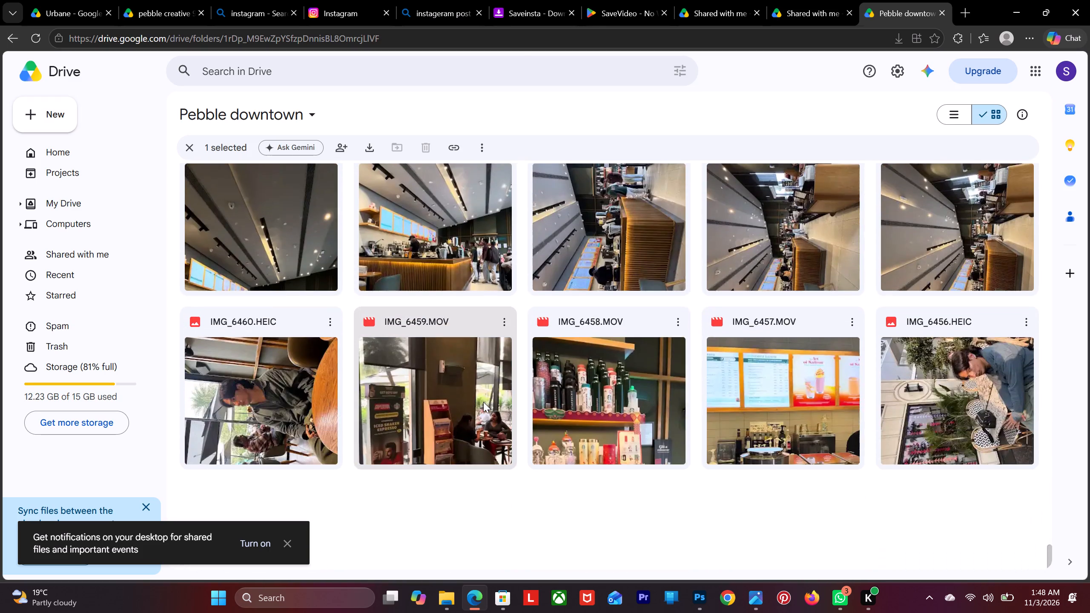
{"action": "scroll", "coordinate": [483, 402], "scroll_direction": "down", "scroll_amount": 1}
{"action": "scroll", "coordinate": [483, 402], "scroll_direction": "up", "scroll_amount": 10}
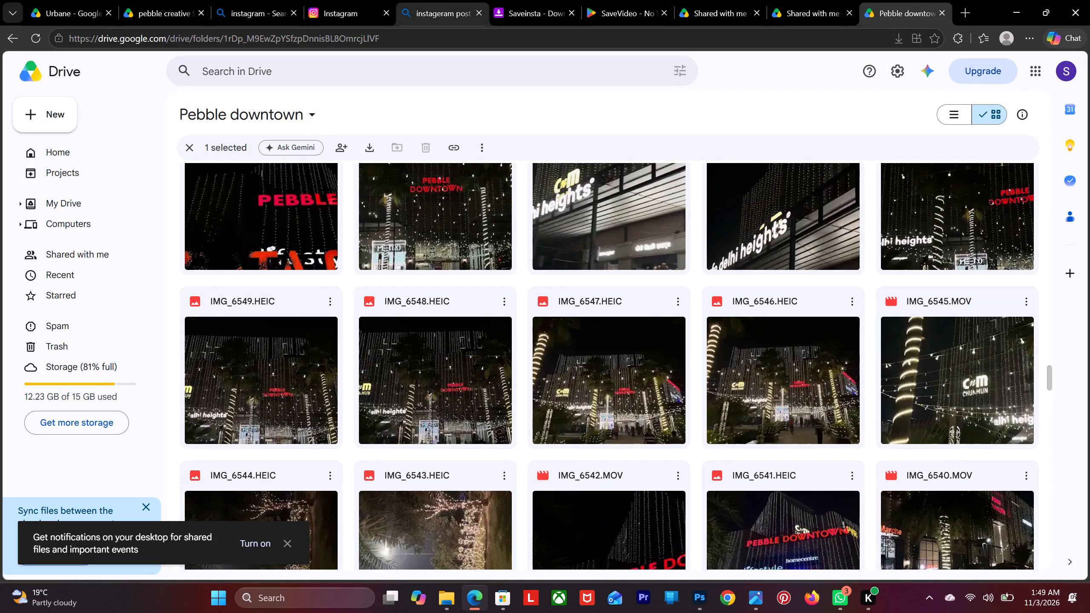
Switch to Photoshop and close the Rectangle 1.psb document.
{"action": "left_click", "coordinate": [695, 601]}
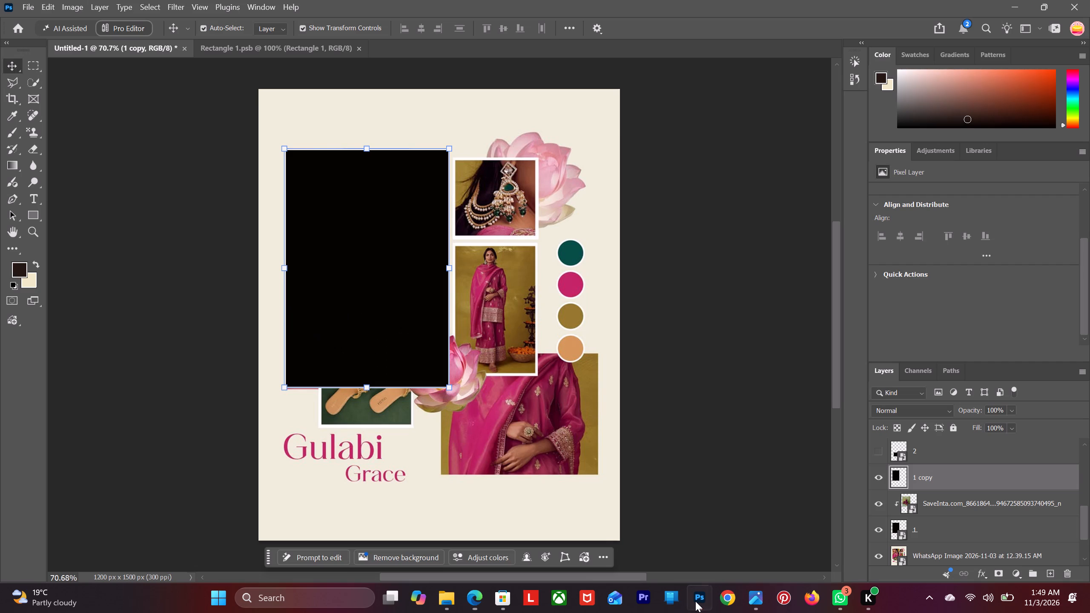
{"action": "left_click", "coordinate": [209, 50]}
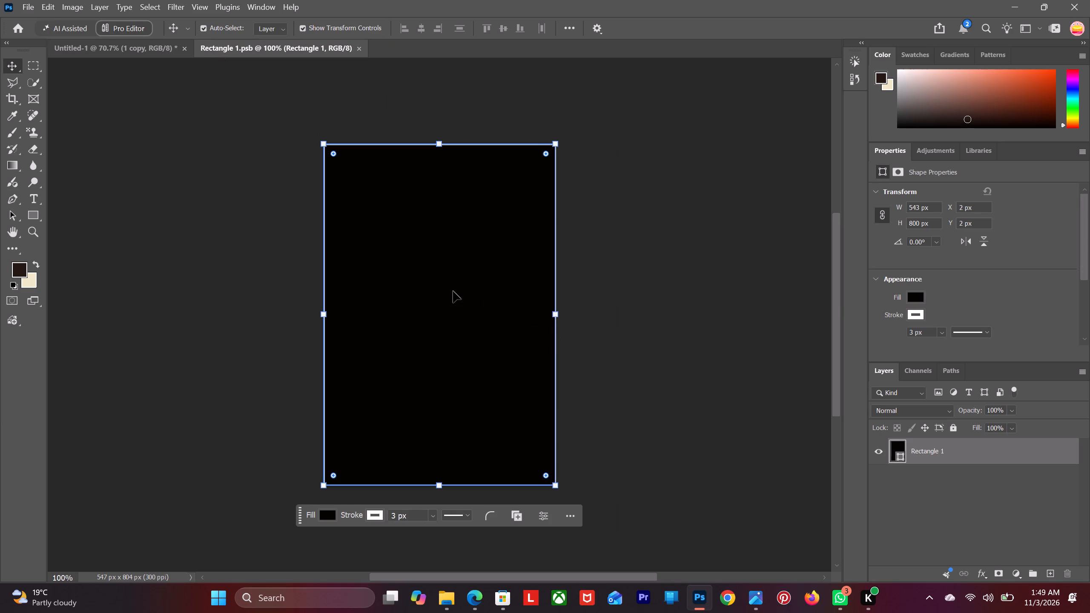
{"action": "scroll", "coordinate": [443, 273], "scroll_direction": "down", "scroll_amount": 1}
{"action": "scroll", "coordinate": [336, 168], "scroll_direction": "up", "scroll_amount": 2}
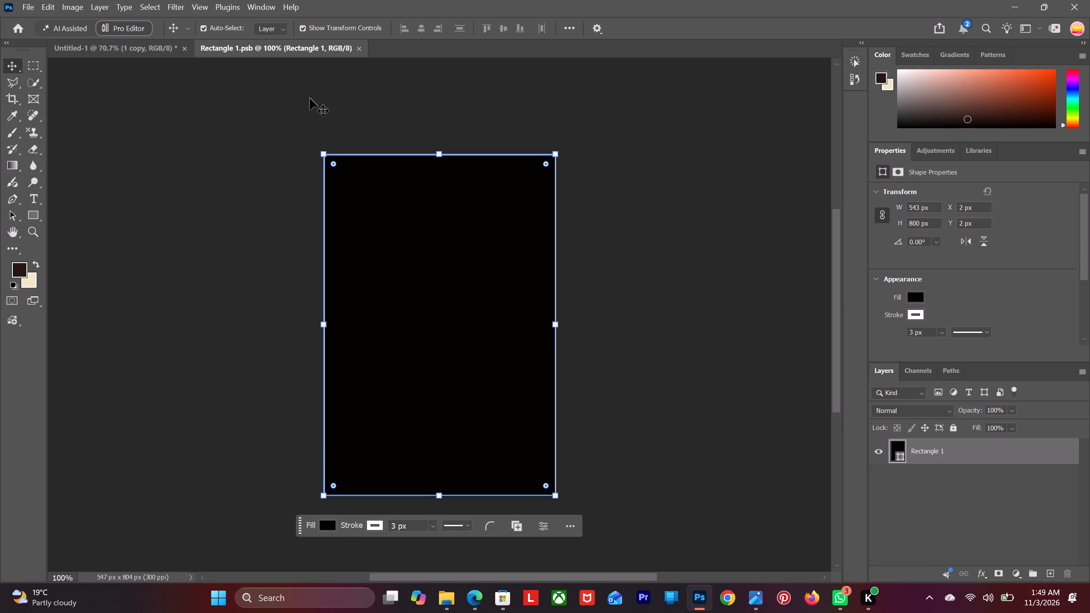
{"action": "left_click", "coordinate": [356, 46]}
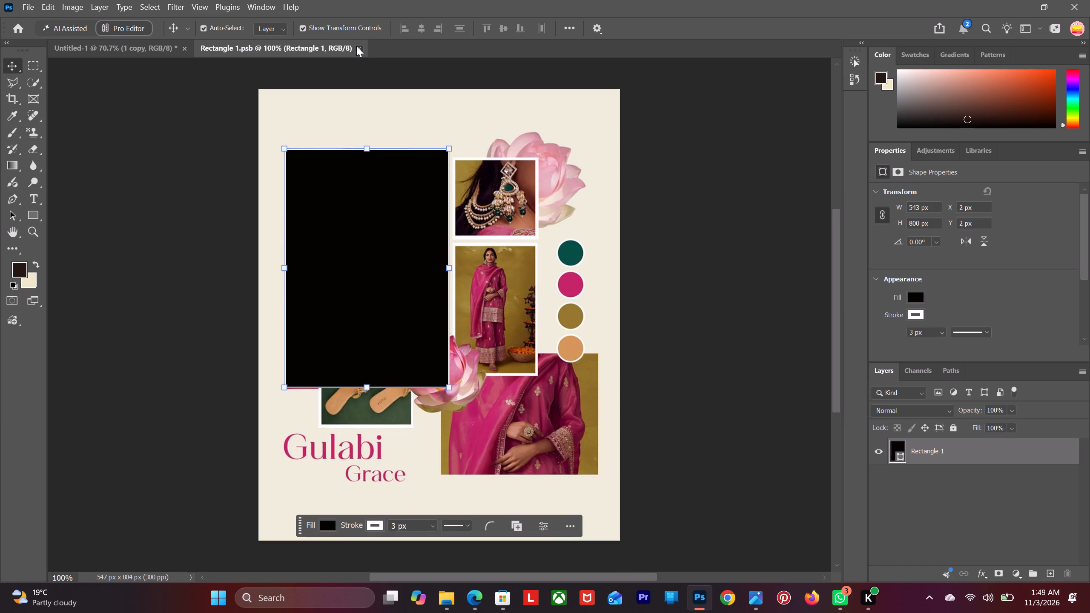
Create a new 4 x 5 in document at 300 pixels/inch, RGB Color, 8 bit, with a white background.
{"action": "left_click", "coordinate": [27, 1]}
{"action": "left_click", "coordinate": [65, 24]}
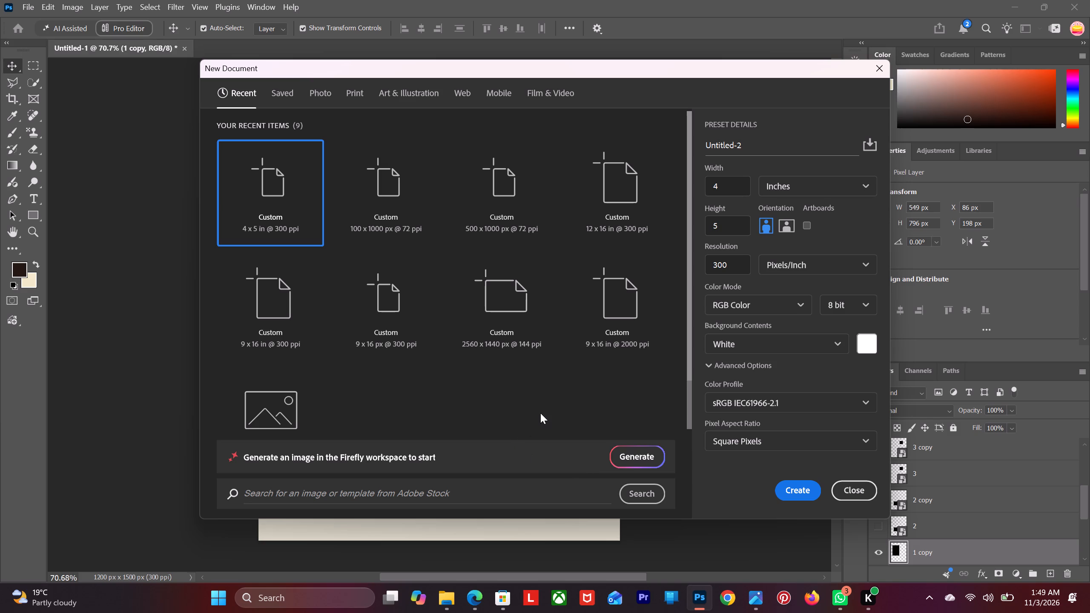
{"action": "left_click", "coordinate": [801, 493]}
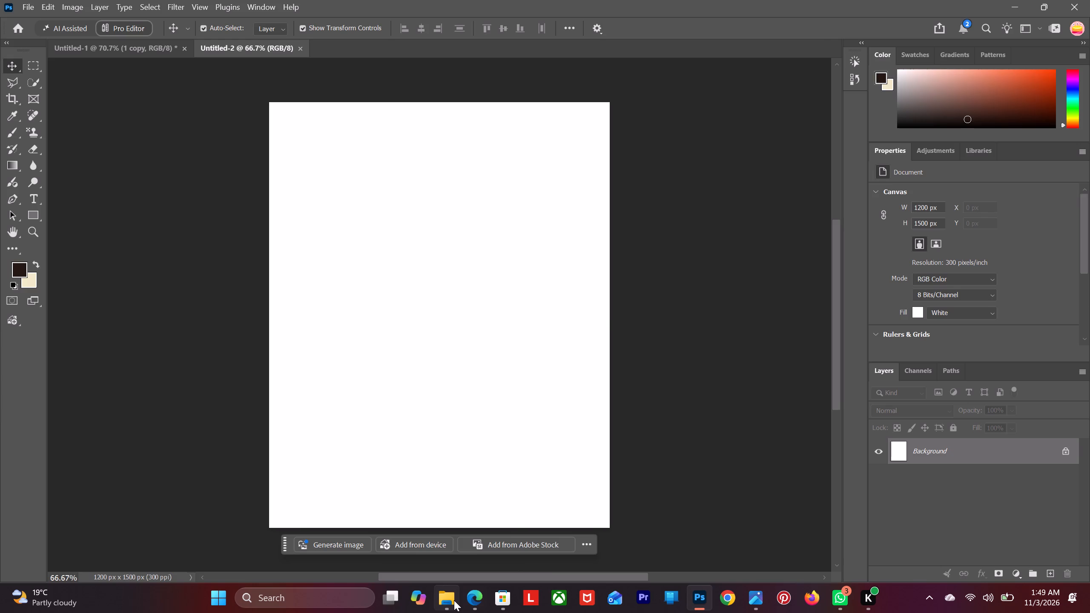
In File Explorer's Downloads folder, delete the duplicate photos IMG_6646(3), IMG_6646(2) and IMG_6646, keeping IMG_6646(1).
{"action": "left_click", "coordinate": [453, 601]}
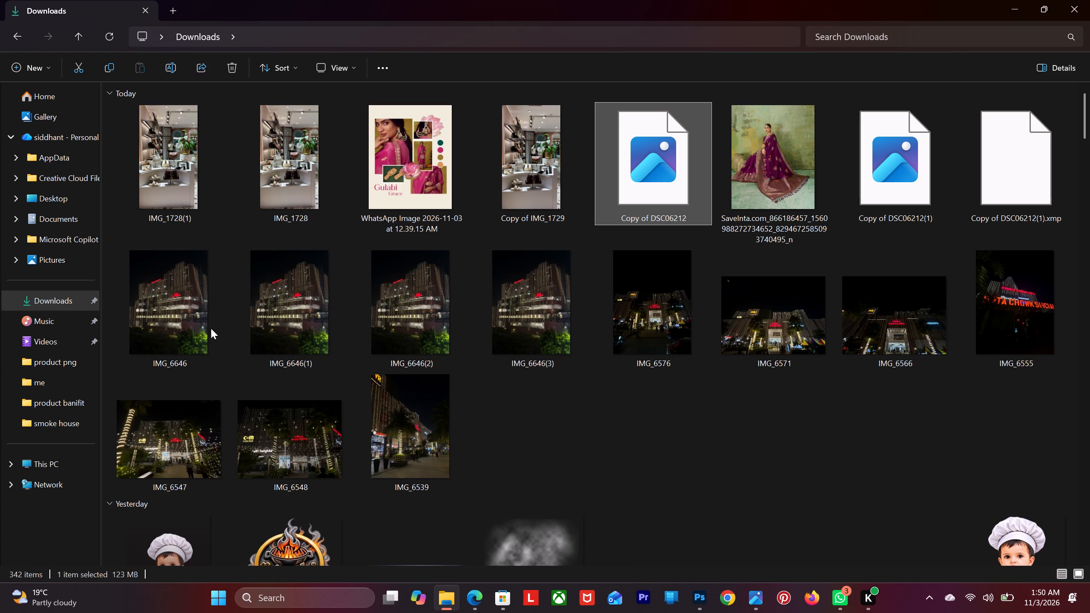
{"action": "left_click", "coordinate": [533, 328]}
{"action": "key", "text": "Delete"}
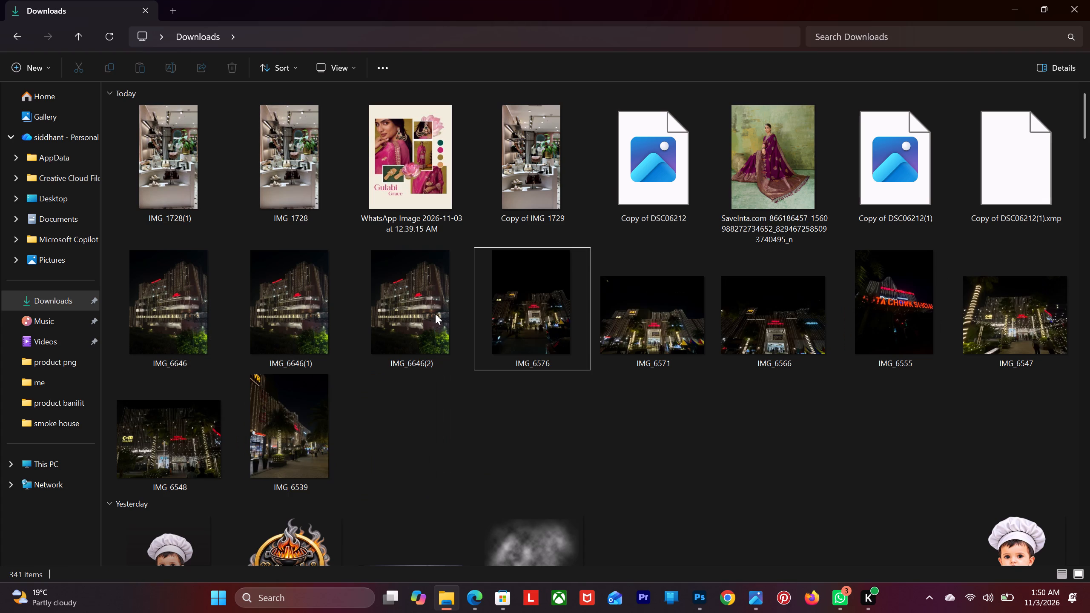
{"action": "left_click", "coordinate": [435, 314]}
{"action": "key", "text": "Delete"}
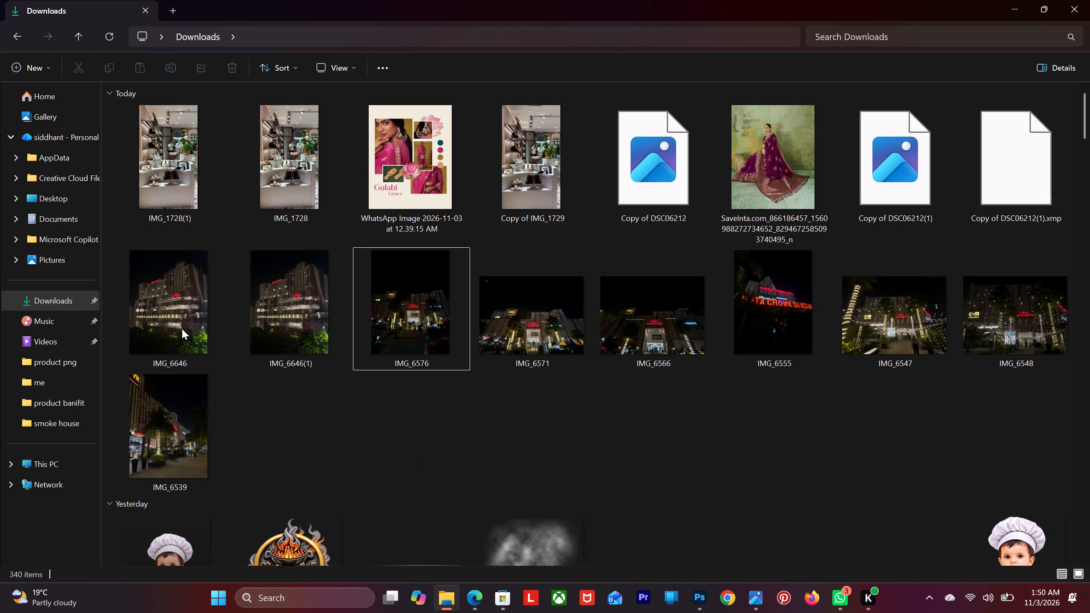
{"action": "left_click", "coordinate": [189, 326]}
{"action": "key", "text": "Delete"}
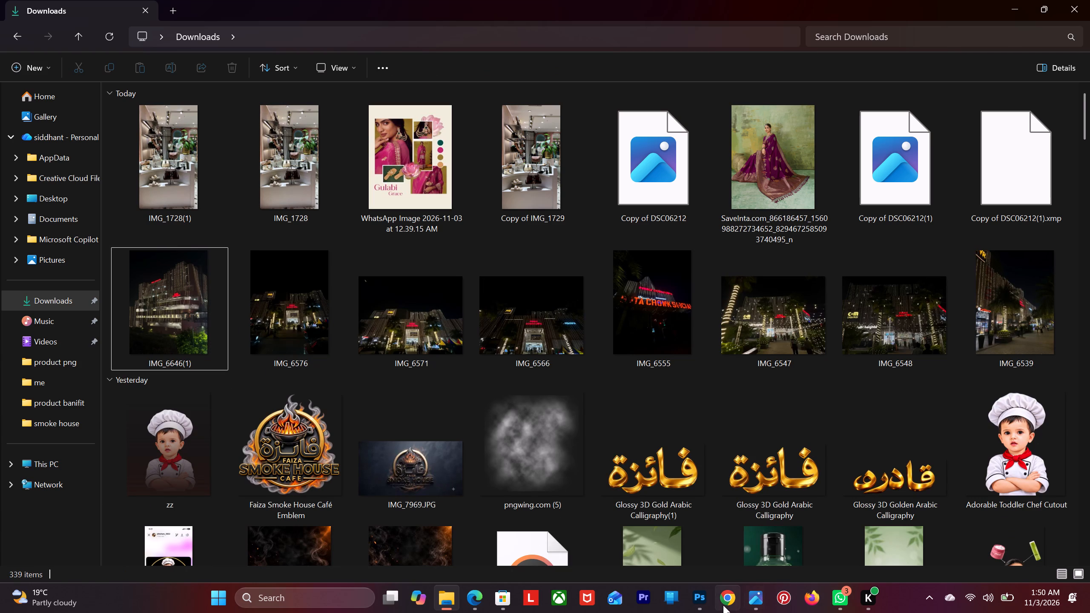
Back in Photoshop, place the photo IMG_6646(1) from Downloads as an embedded object in Untitled-2.
{"action": "left_click", "coordinate": [699, 601]}
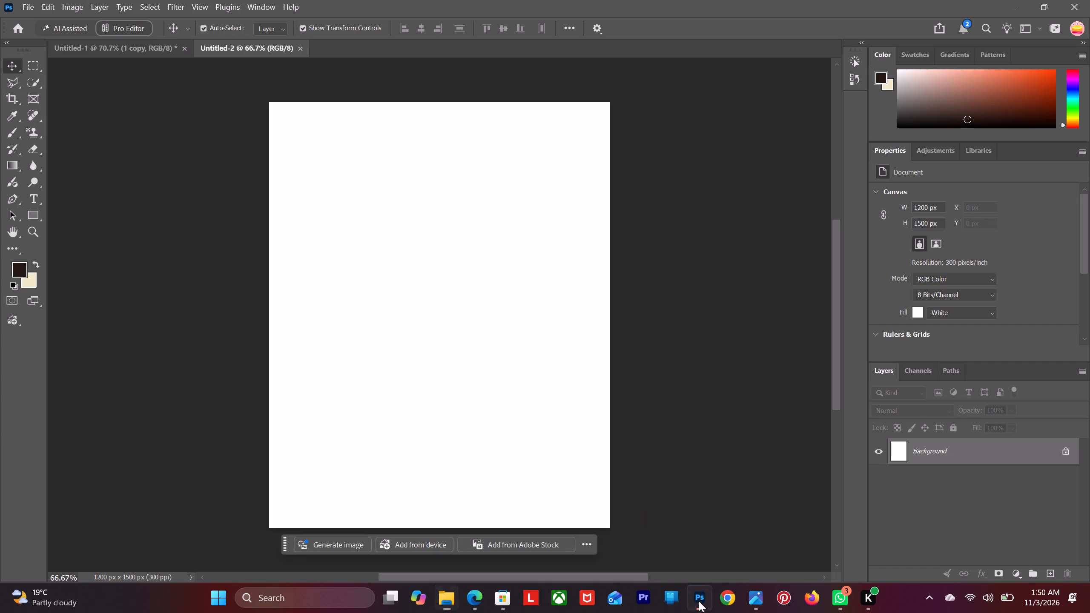
{"action": "left_click", "coordinate": [33, 10]}
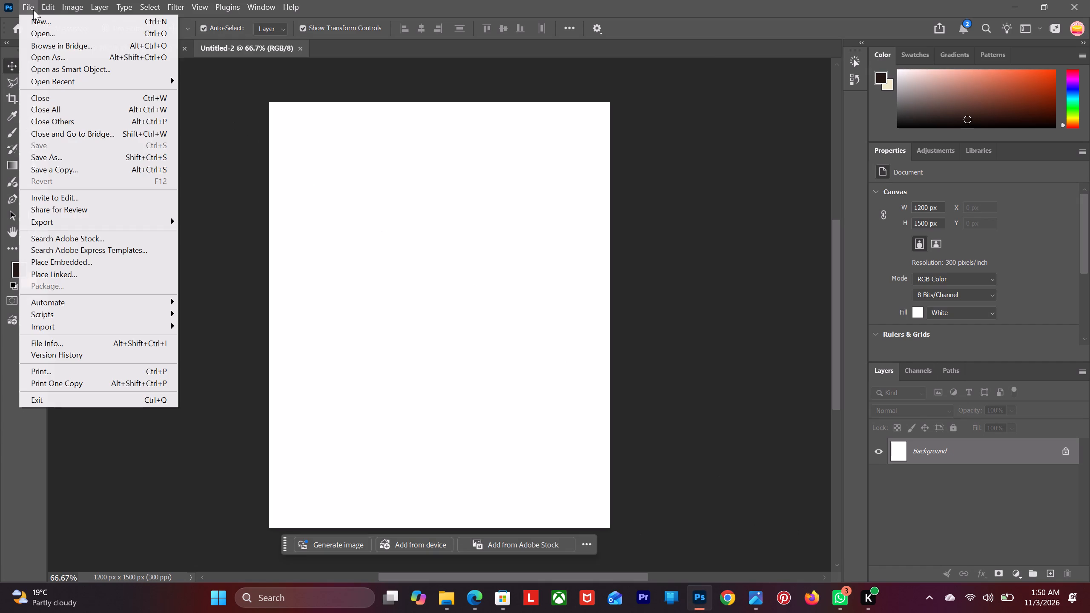
{"action": "left_click", "coordinate": [57, 257]}
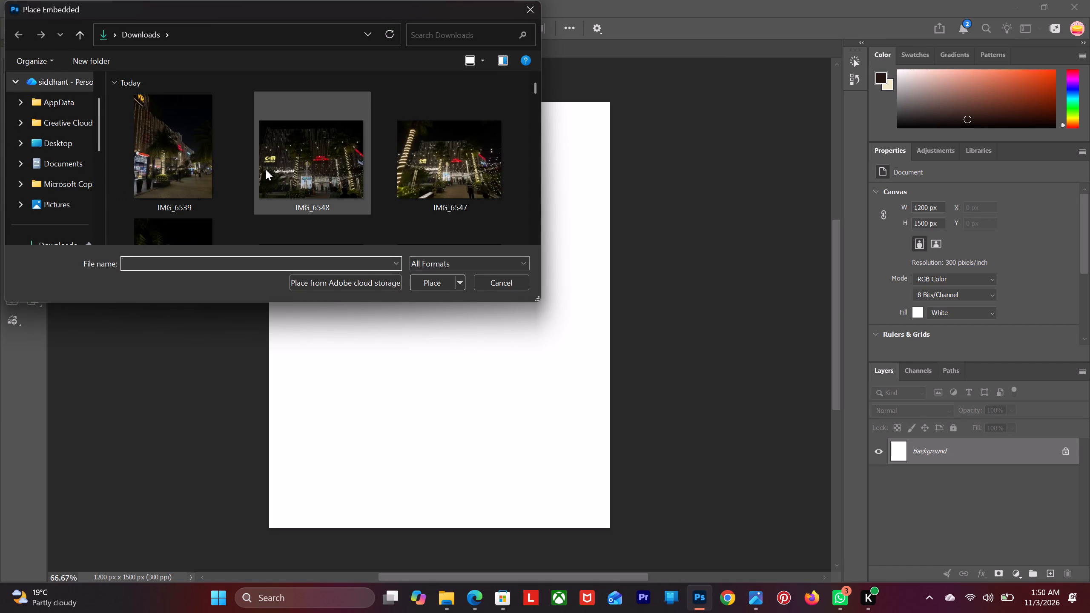
{"action": "scroll", "coordinate": [281, 173], "scroll_direction": "down", "scroll_amount": 2}
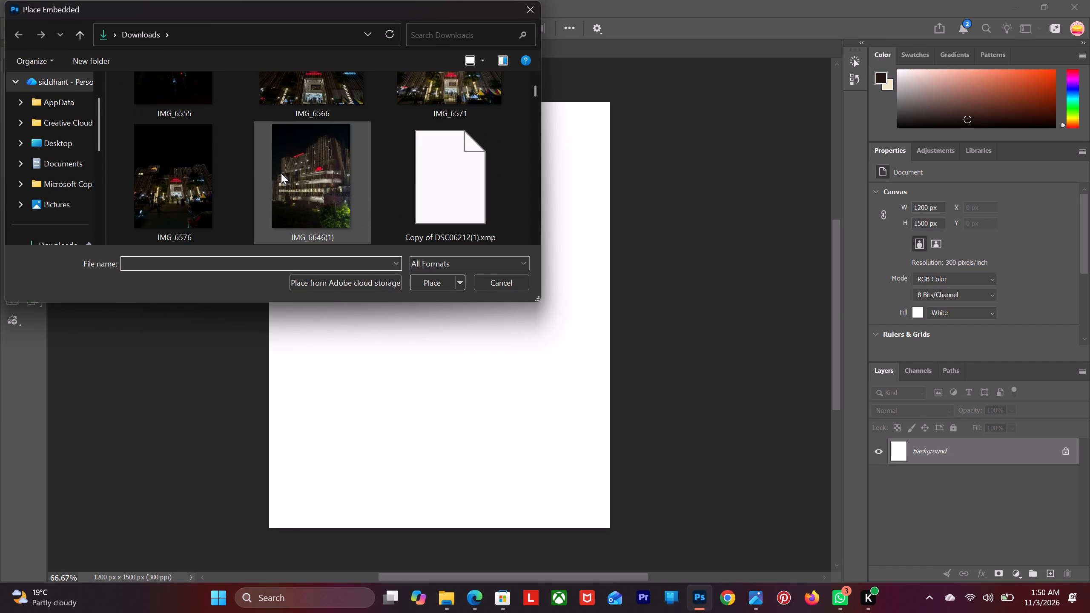
{"action": "left_click", "coordinate": [281, 173]}
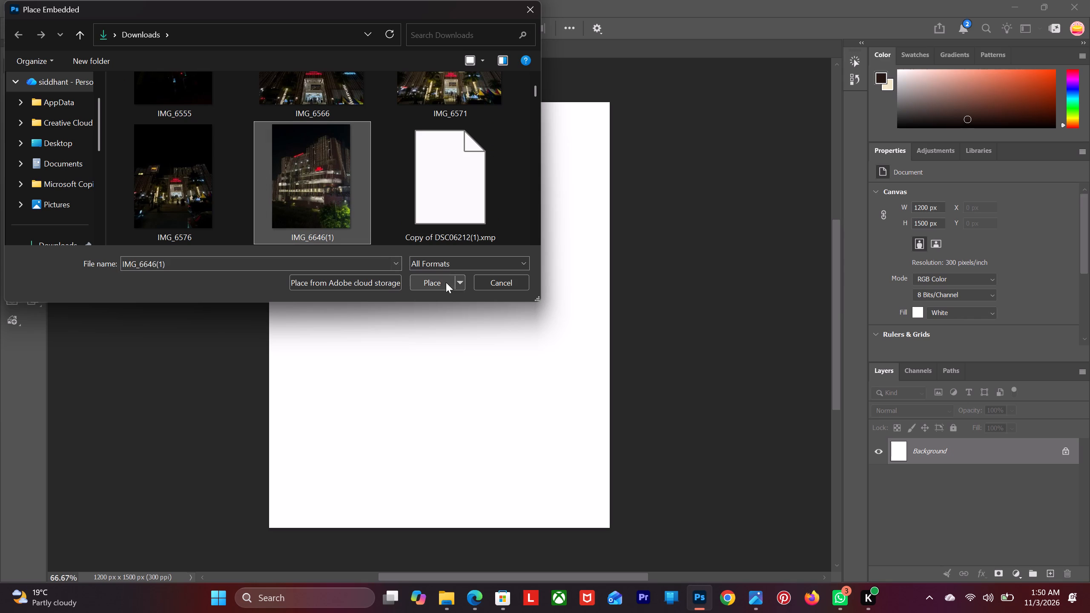
{"action": "left_click", "coordinate": [446, 282]}
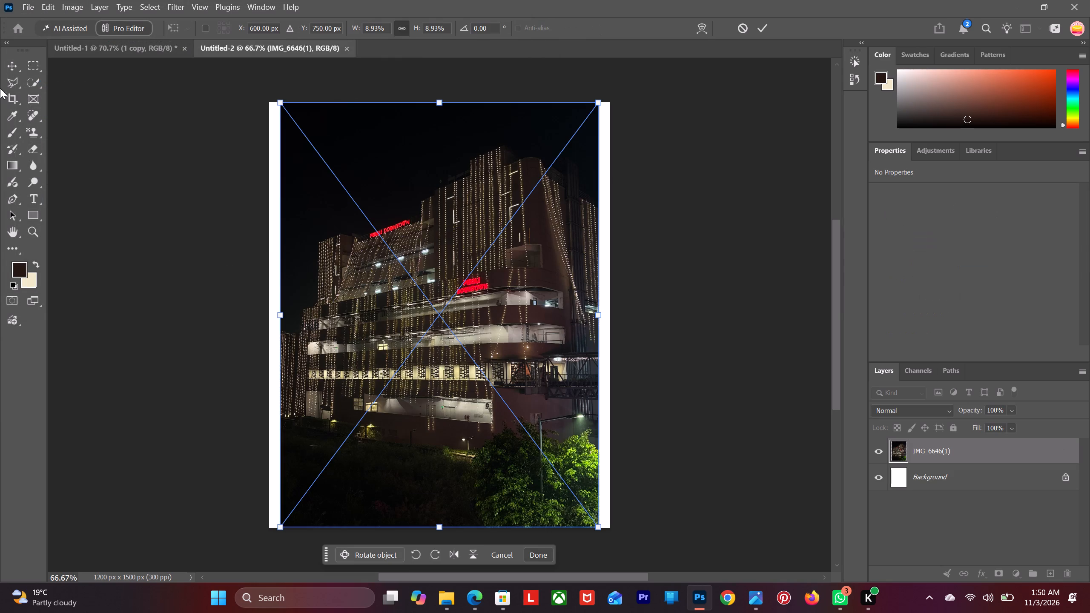
{"action": "left_click", "coordinate": [12, 65]}
{"action": "left_click", "coordinate": [178, 160]}
Scale the placed building photo proportionally to 1200 x 1600 px so it spans the canvas's full width, and apply the transform.
{"action": "scroll", "coordinate": [212, 200], "scroll_direction": "down", "scroll_amount": 3}
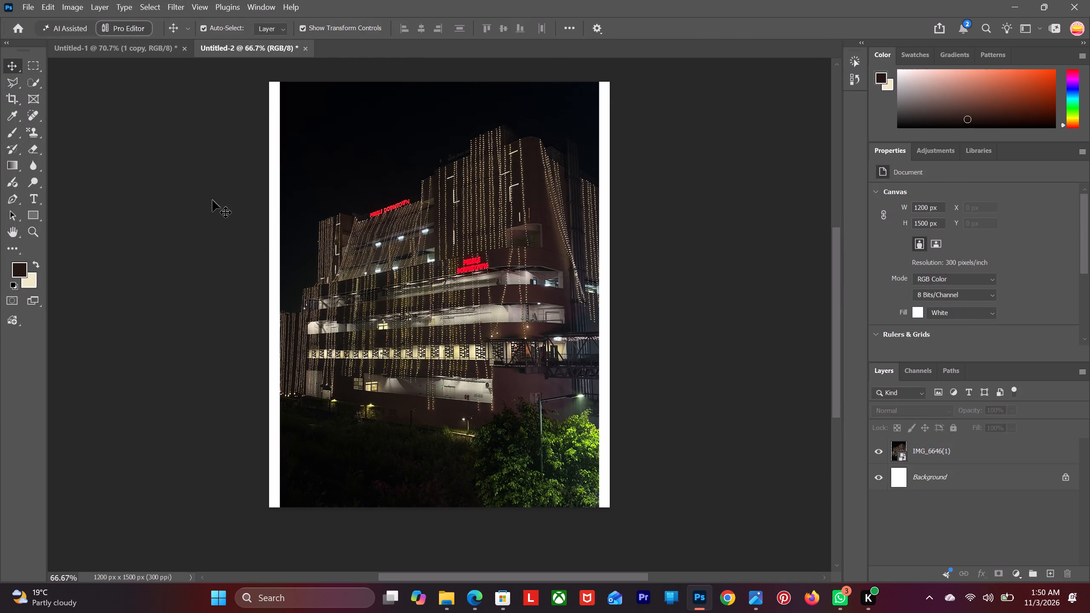
{"action": "scroll", "coordinate": [212, 200], "scroll_direction": "down", "scroll_amount": 1}
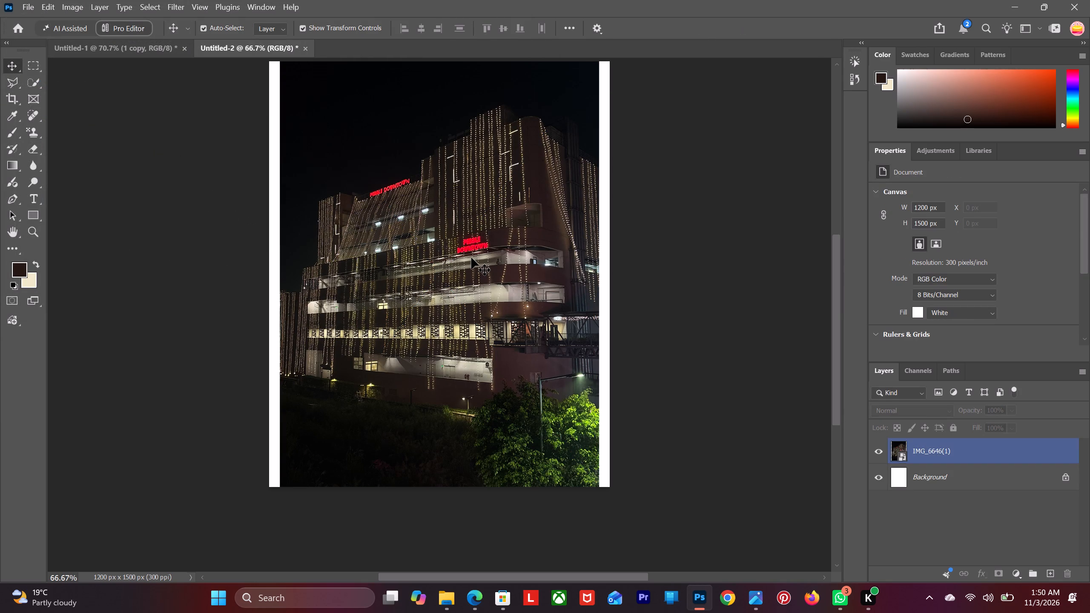
{"action": "scroll", "coordinate": [471, 258], "scroll_direction": "up", "scroll_amount": 7, "text": "alt"}
{"action": "scroll", "coordinate": [471, 258], "scroll_direction": "down", "scroll_amount": 3, "text": "alt"}
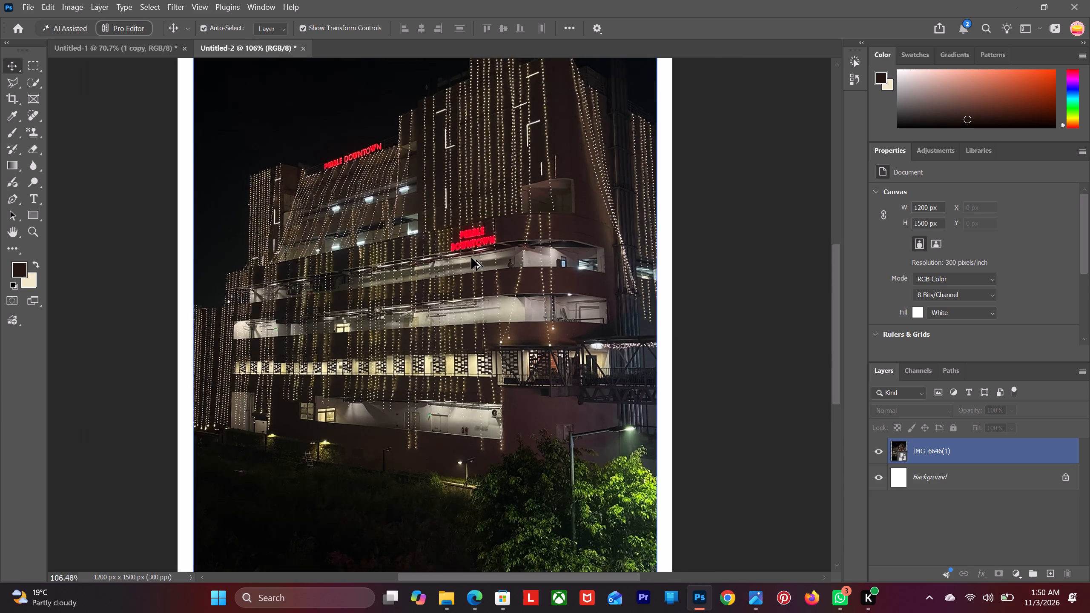
{"action": "scroll", "coordinate": [471, 258], "scroll_direction": "down", "scroll_amount": 5, "text": "alt"}
{"action": "scroll", "coordinate": [336, 265], "scroll_direction": "up", "scroll_amount": 2, "text": "alt"}
{"action": "scroll", "coordinate": [362, 299], "scroll_direction": "up", "scroll_amount": 7}
{"action": "left_click", "coordinate": [123, 128]}
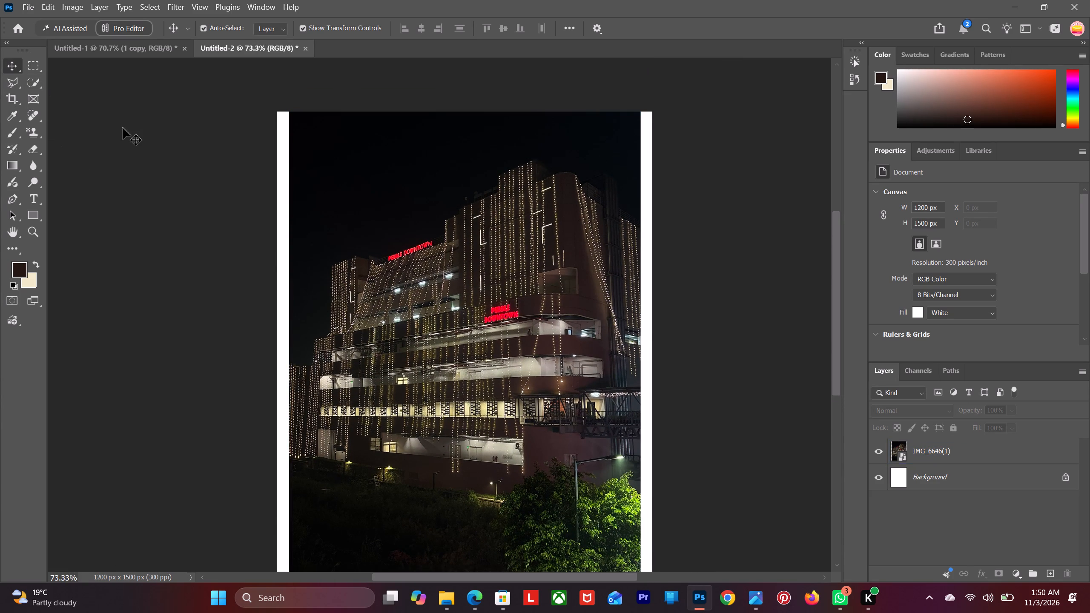
{"action": "left_click", "coordinate": [332, 225]}
{"action": "left_click_drag", "start_coordinate": [287, 341], "coordinate": [279, 339]}
{"action": "left_click_drag", "start_coordinate": [640, 344], "coordinate": [646, 344]}
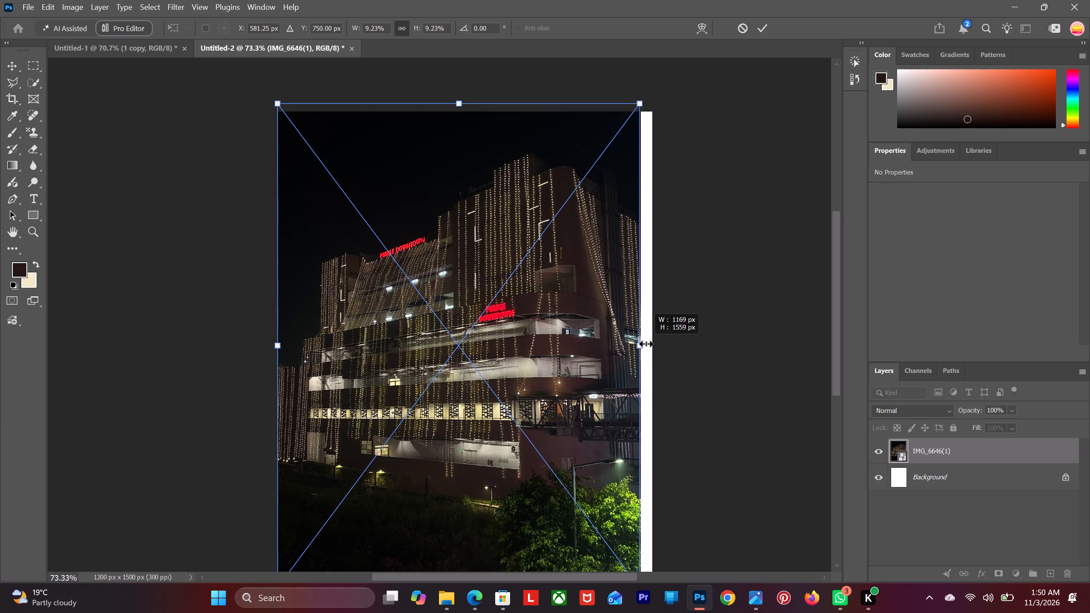
{"action": "left_click_drag", "start_coordinate": [646, 344], "coordinate": [648, 344]}
{"action": "scroll", "coordinate": [560, 316], "scroll_direction": "down", "scroll_amount": 15}
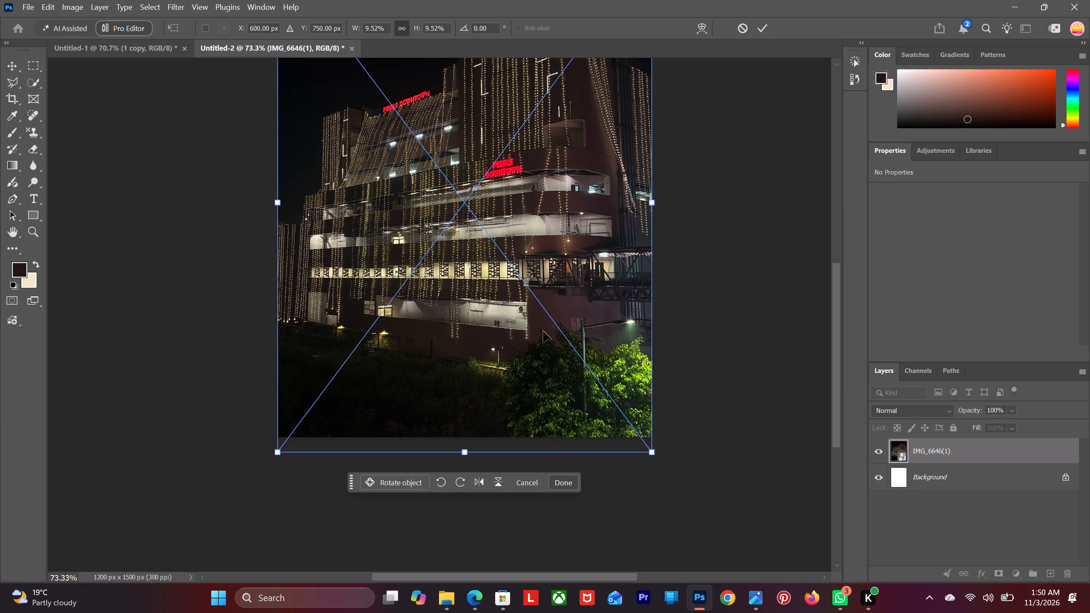
{"action": "scroll", "coordinate": [543, 331], "scroll_direction": "up", "scroll_amount": 3}
{"action": "scroll", "coordinate": [293, 254], "scroll_direction": "up", "scroll_amount": 3}
{"action": "scroll", "coordinate": [112, 198], "scroll_direction": "up", "scroll_amount": 4}
{"action": "left_click", "coordinate": [111, 198]}
{"action": "scroll", "coordinate": [111, 198], "scroll_direction": "up", "scroll_amount": 6}
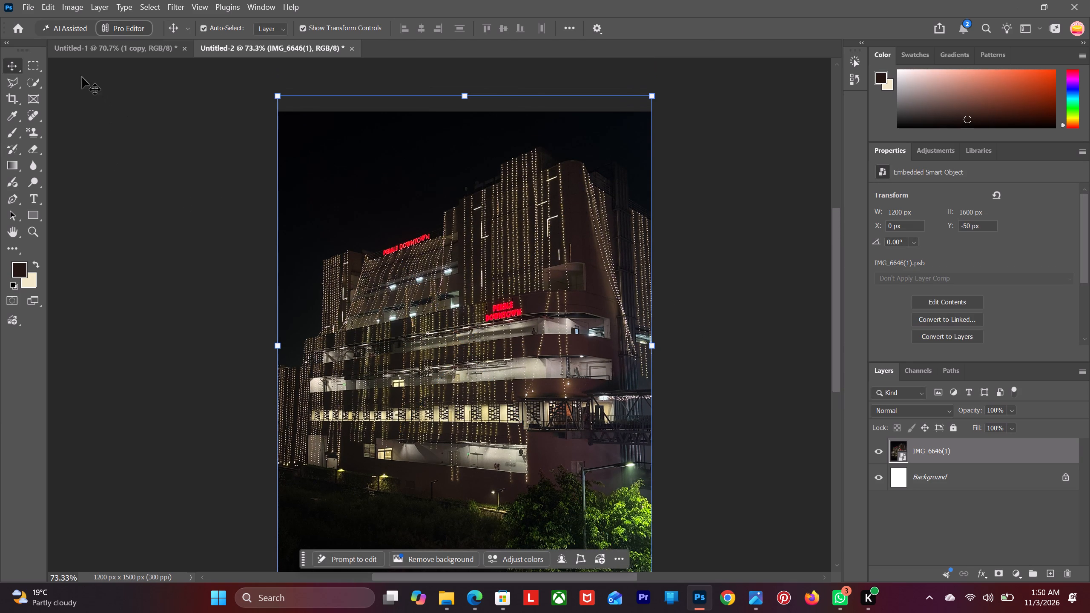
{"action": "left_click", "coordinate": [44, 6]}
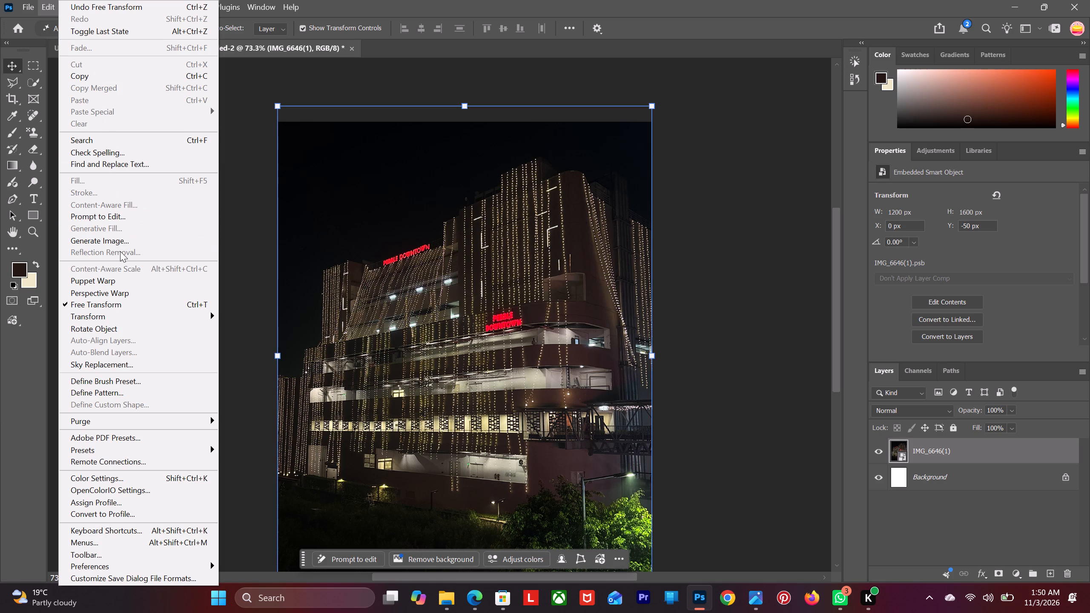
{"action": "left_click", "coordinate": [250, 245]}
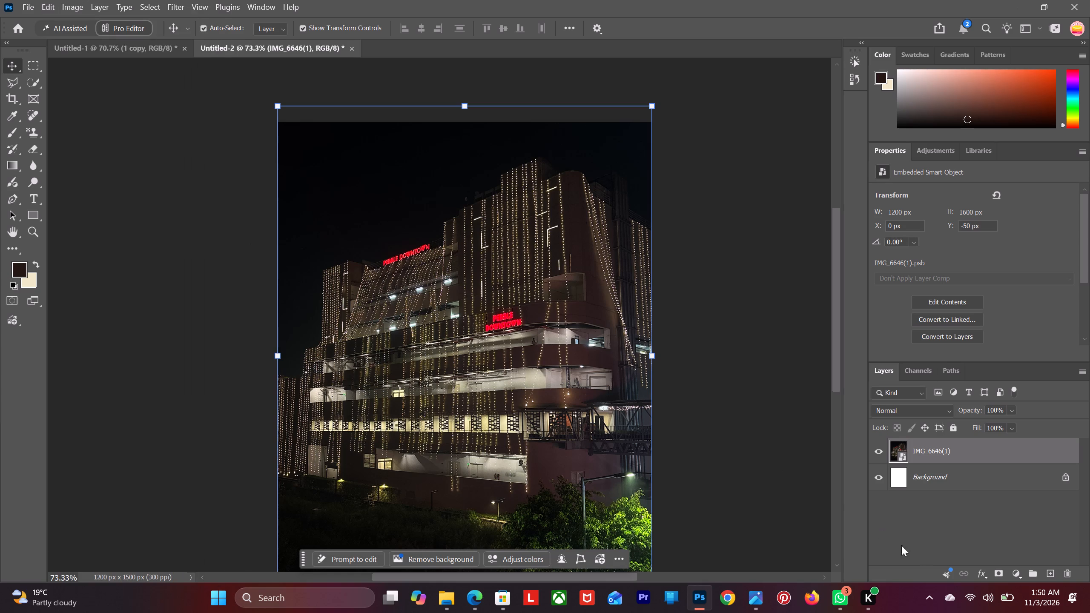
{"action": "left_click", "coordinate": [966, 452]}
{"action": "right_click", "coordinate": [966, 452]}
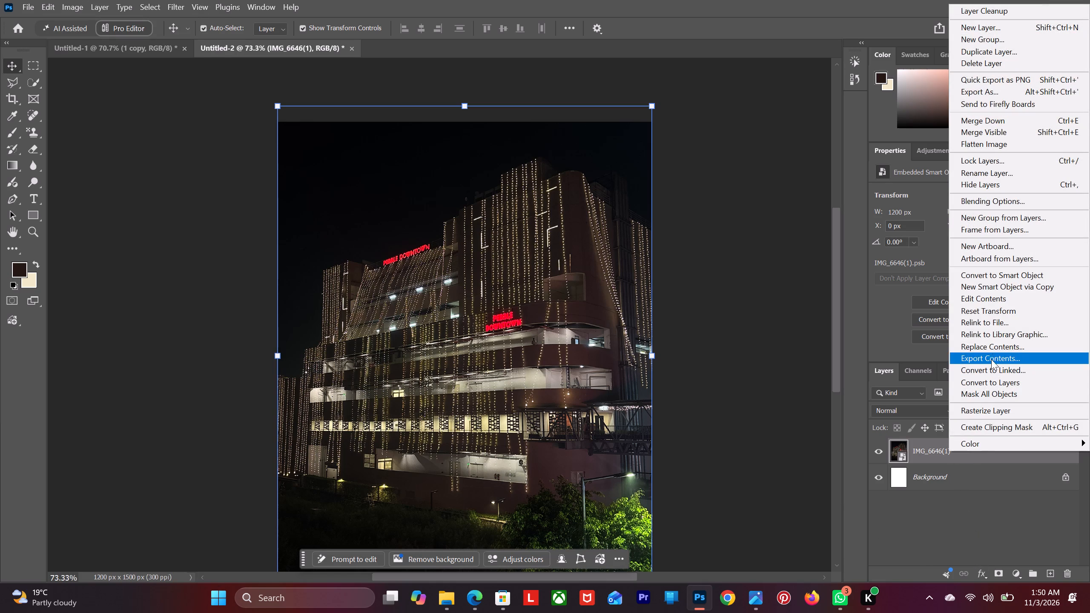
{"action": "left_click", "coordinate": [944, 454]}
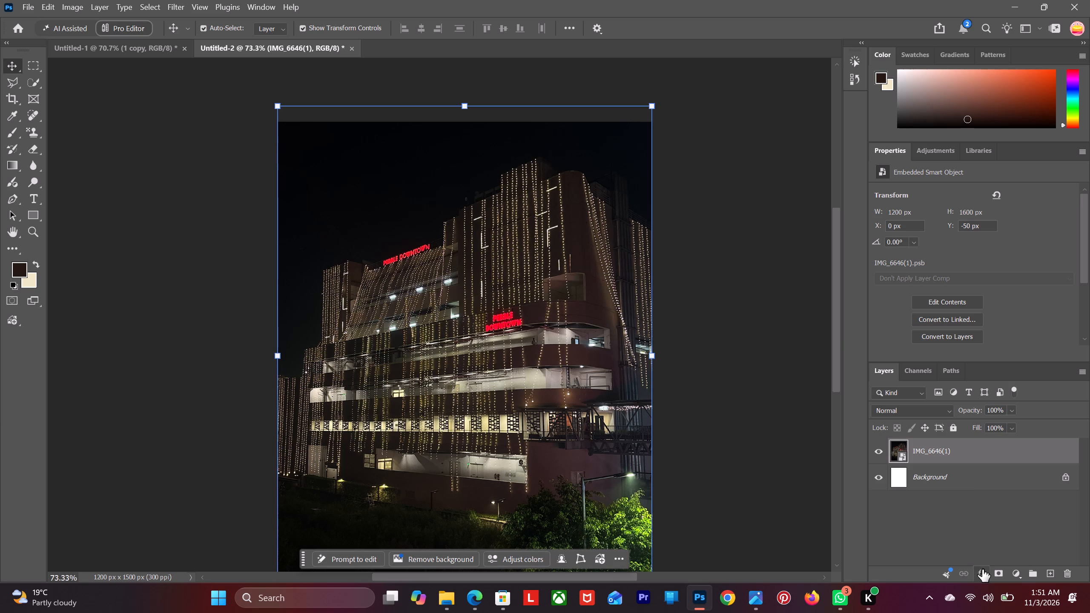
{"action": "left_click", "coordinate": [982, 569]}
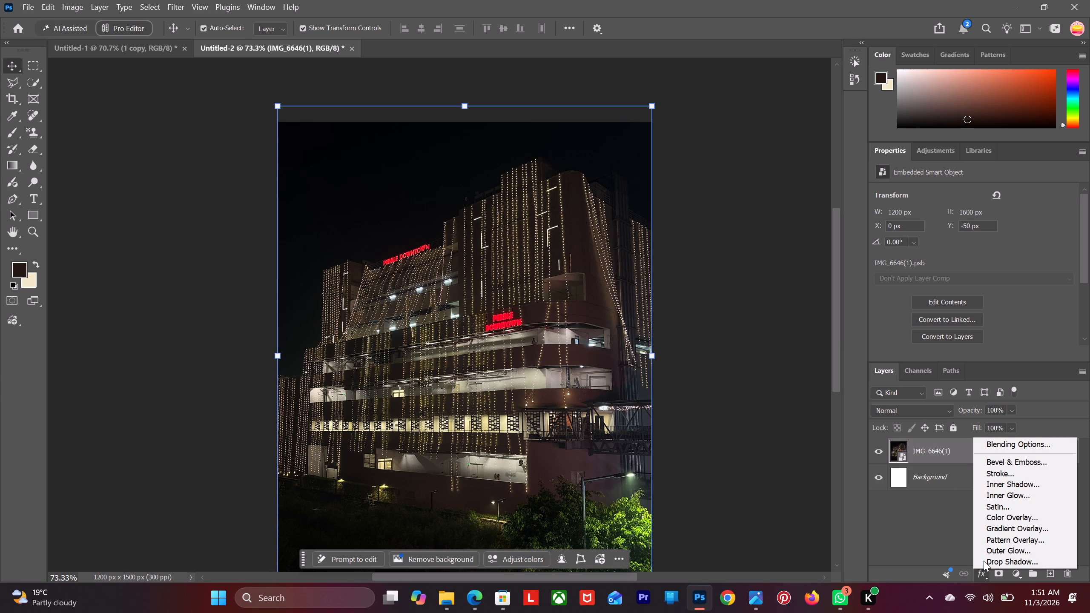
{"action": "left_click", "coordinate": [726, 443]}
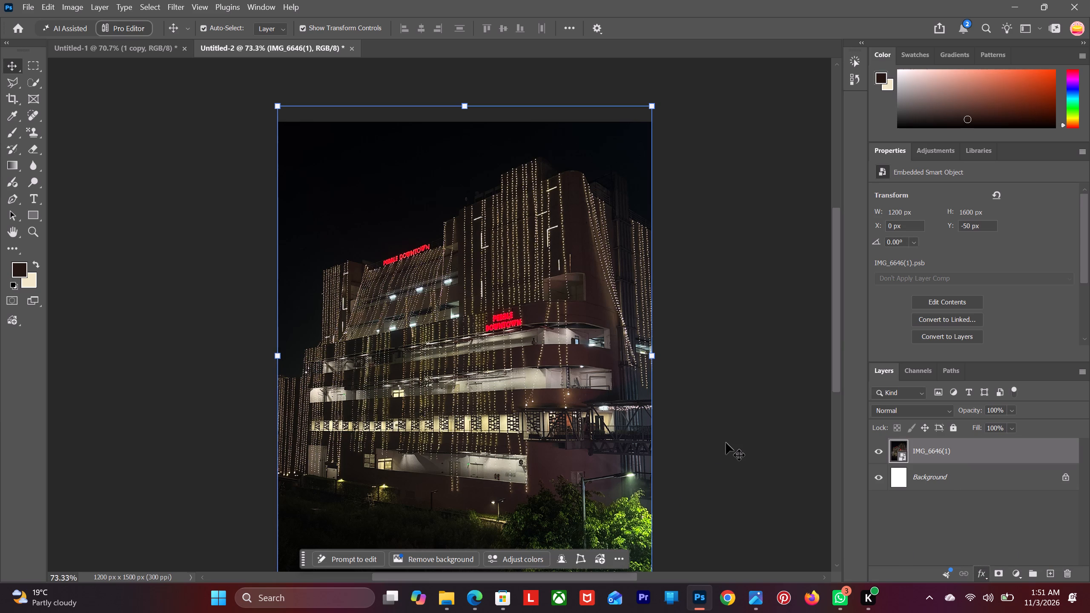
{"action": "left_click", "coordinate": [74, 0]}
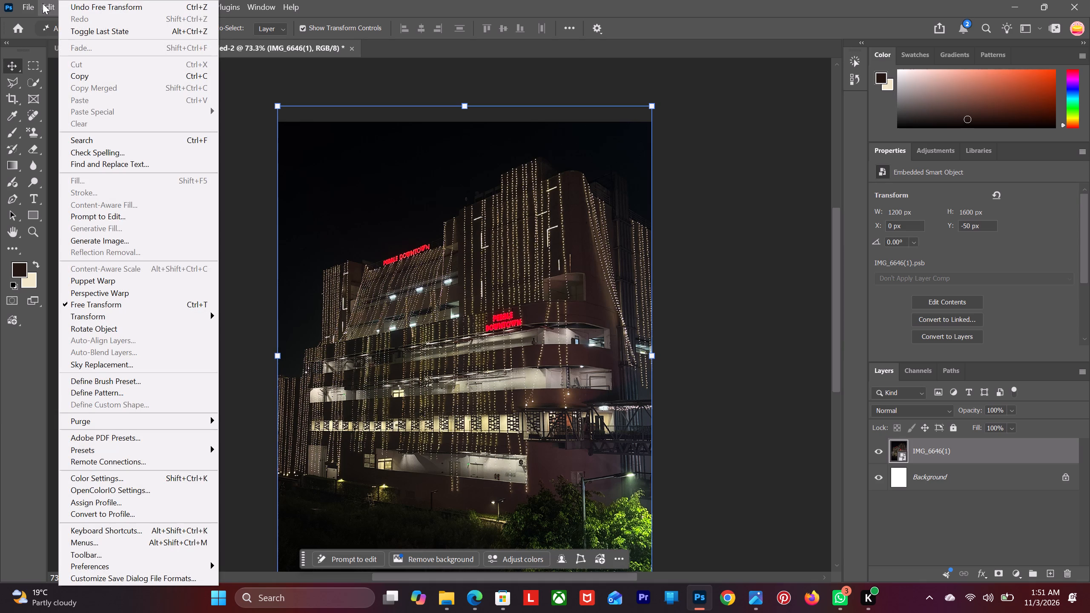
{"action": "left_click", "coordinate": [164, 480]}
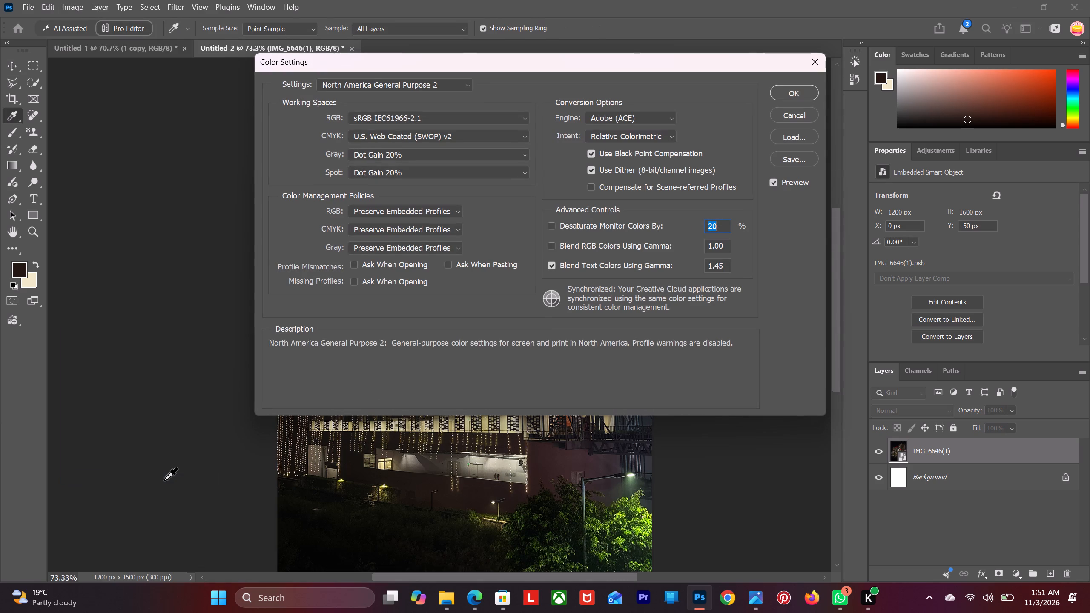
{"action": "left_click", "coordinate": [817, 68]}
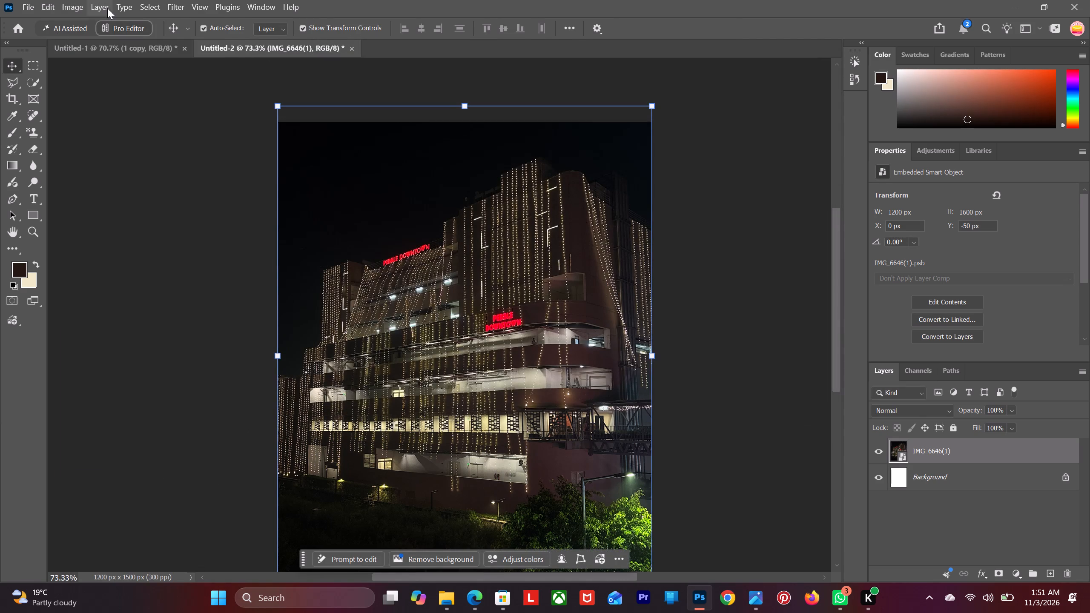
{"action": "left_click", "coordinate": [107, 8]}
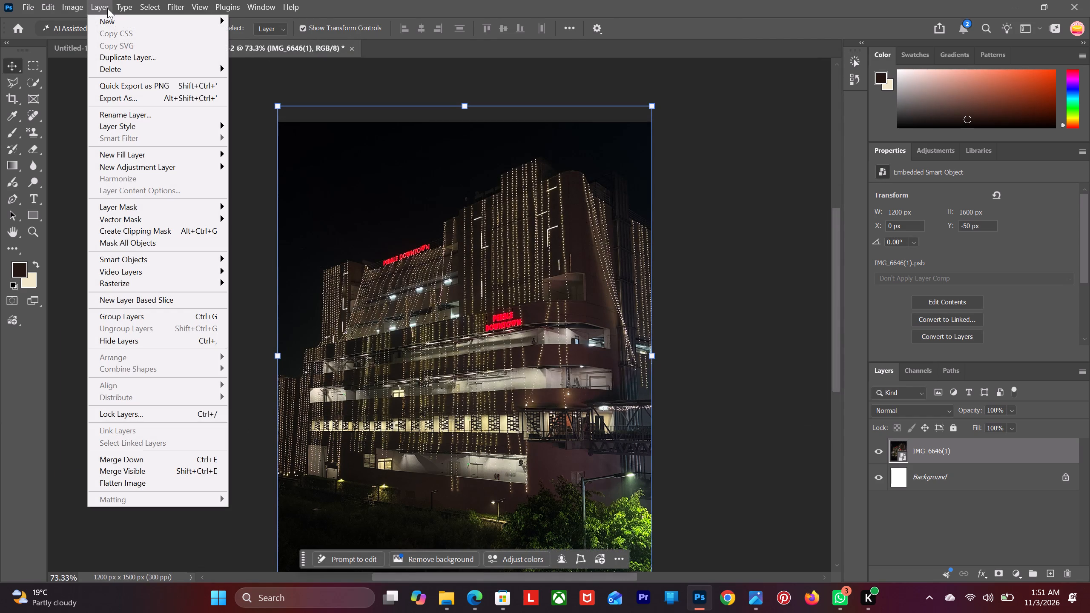
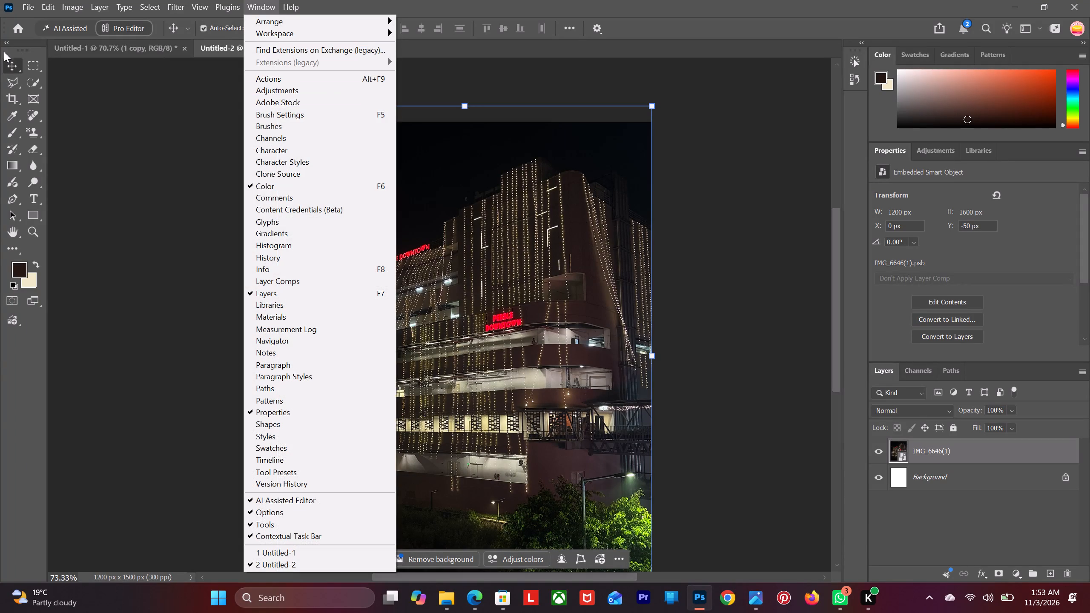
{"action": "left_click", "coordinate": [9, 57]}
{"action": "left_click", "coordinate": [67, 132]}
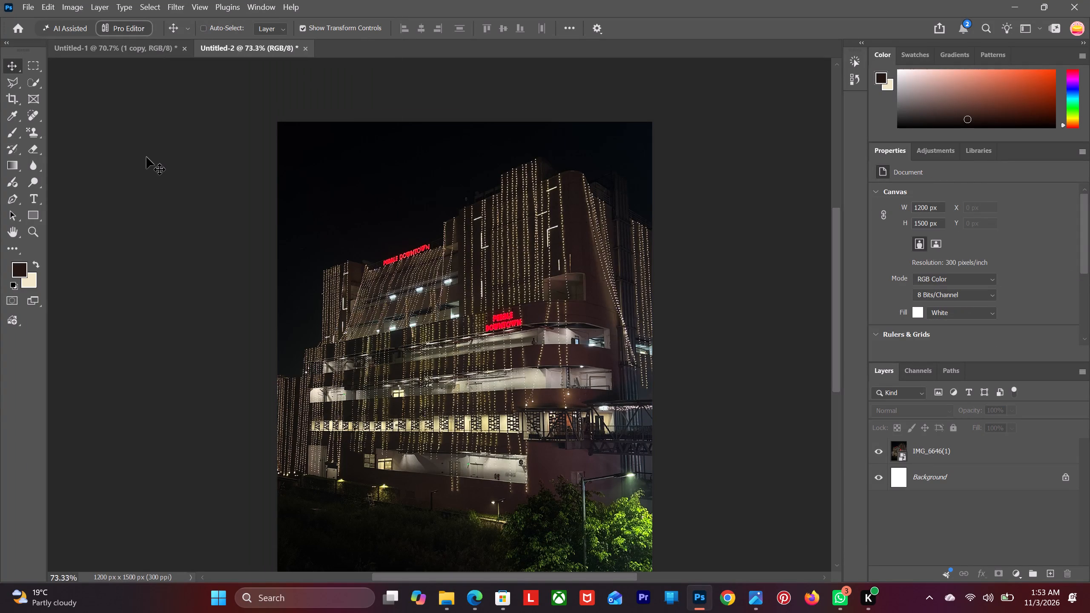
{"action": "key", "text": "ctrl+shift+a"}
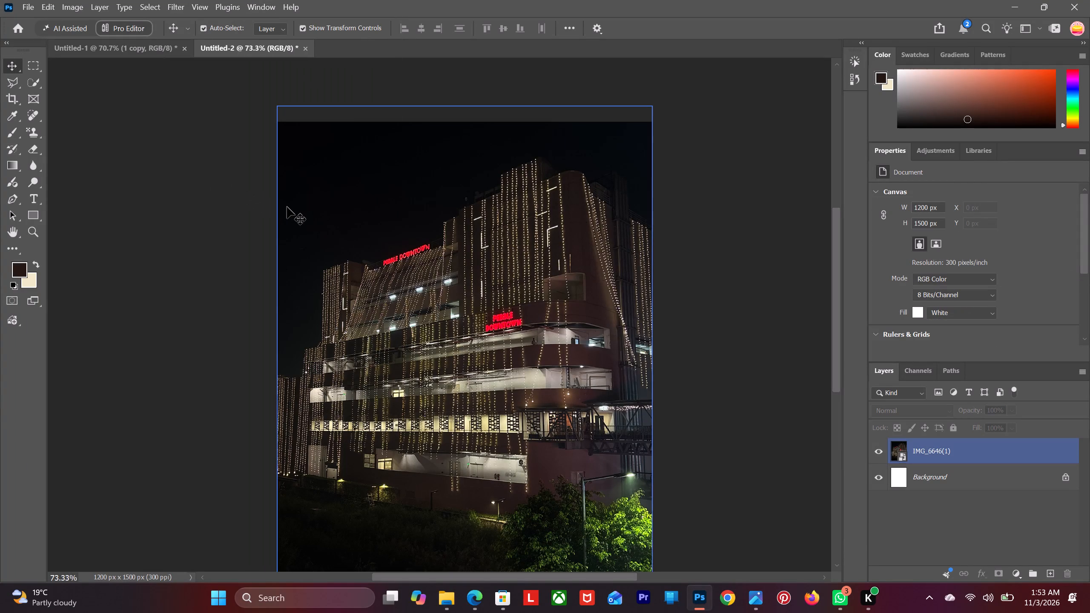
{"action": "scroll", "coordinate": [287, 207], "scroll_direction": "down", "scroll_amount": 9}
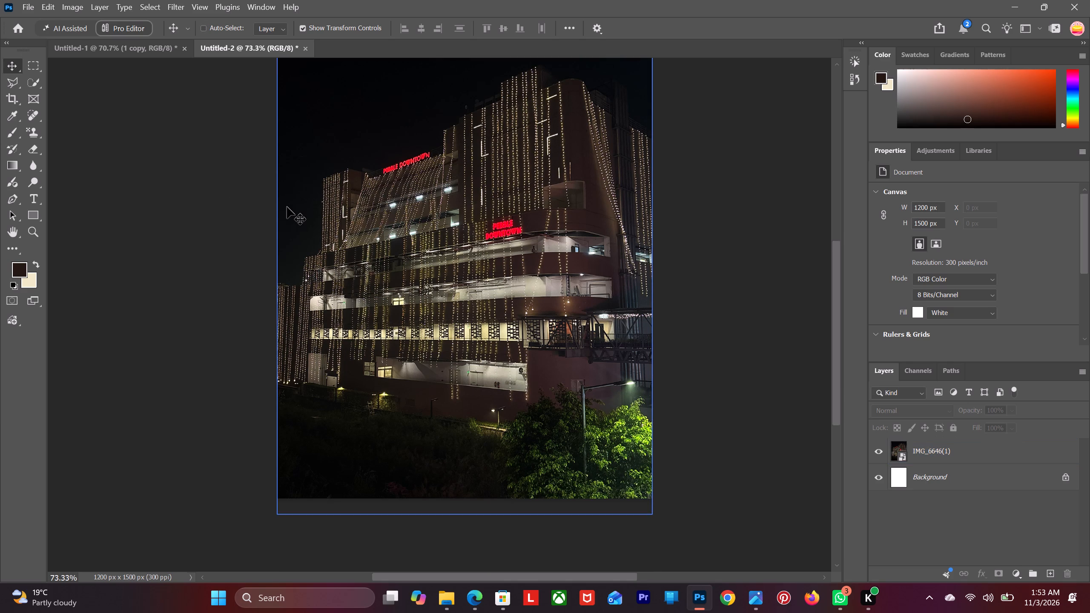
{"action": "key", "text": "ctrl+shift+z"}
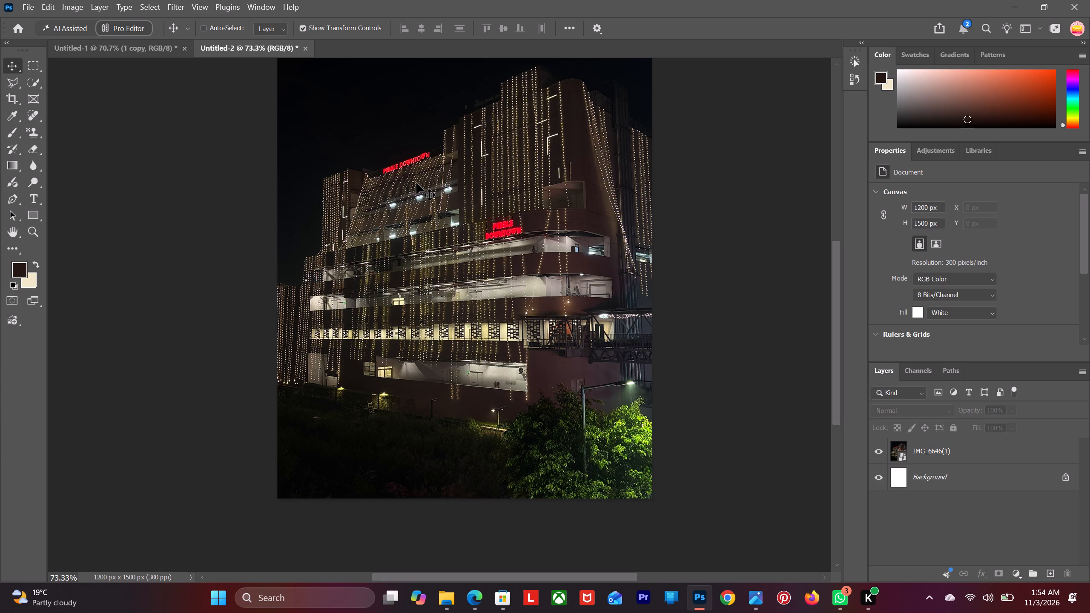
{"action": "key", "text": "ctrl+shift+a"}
Open the IMG_6646(1) building photo layer in the Camera Raw Filter and set Shadows to +20.
{"action": "left_click", "coordinate": [1031, 463]}
{"action": "key", "text": "ctrl+shift+a"}
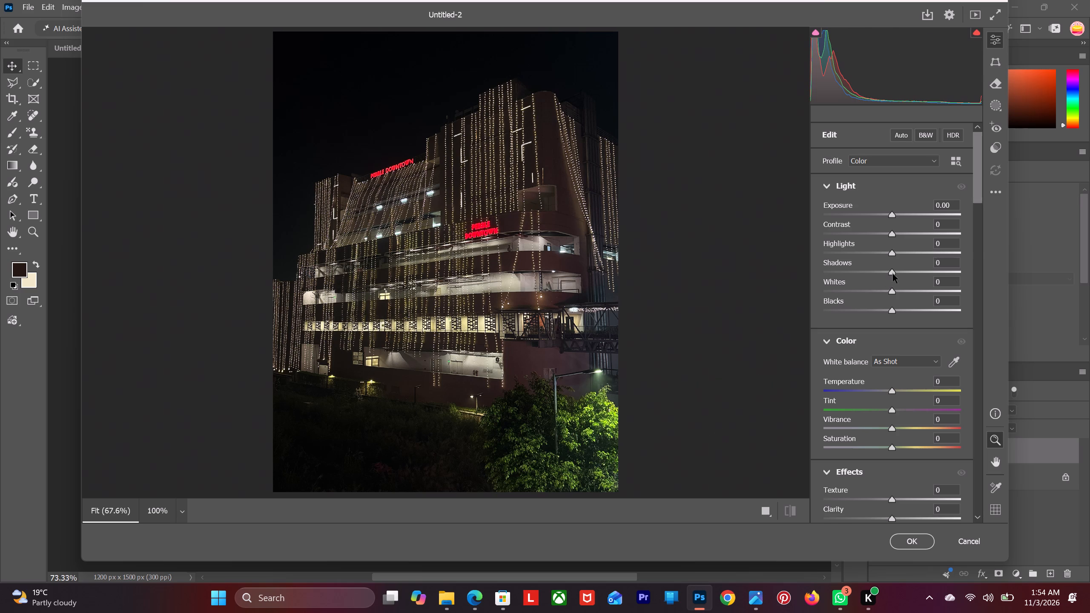
{"action": "left_click_drag", "start_coordinate": [892, 272], "coordinate": [928, 272]}
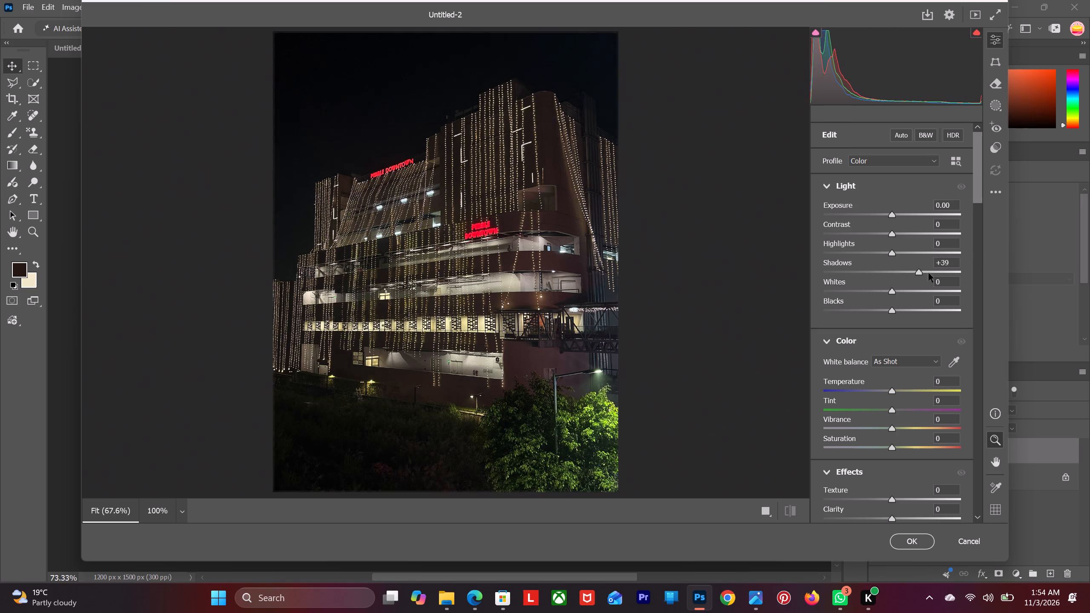
{"action": "left_click_drag", "start_coordinate": [928, 272], "coordinate": [838, 308]}
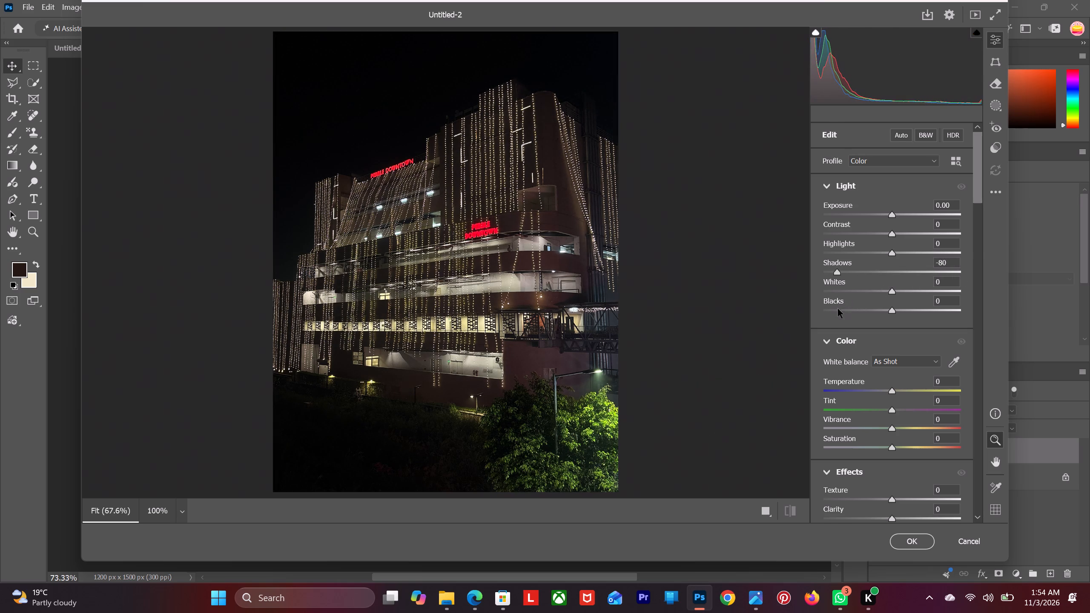
{"action": "left_click_drag", "start_coordinate": [838, 308], "coordinate": [952, 304]}
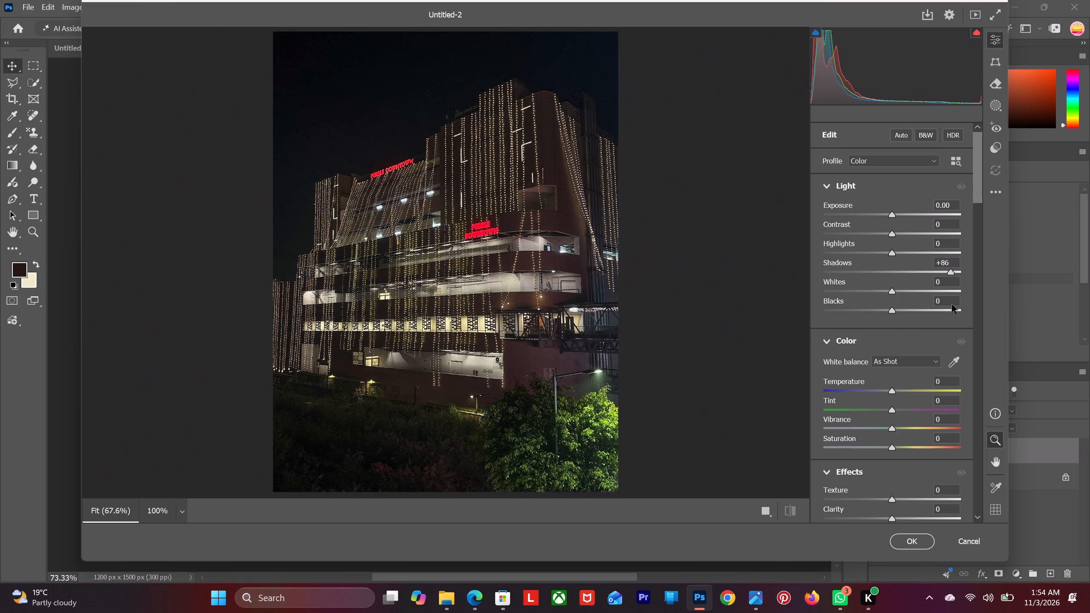
{"action": "left_click_drag", "start_coordinate": [952, 304], "coordinate": [910, 319]}
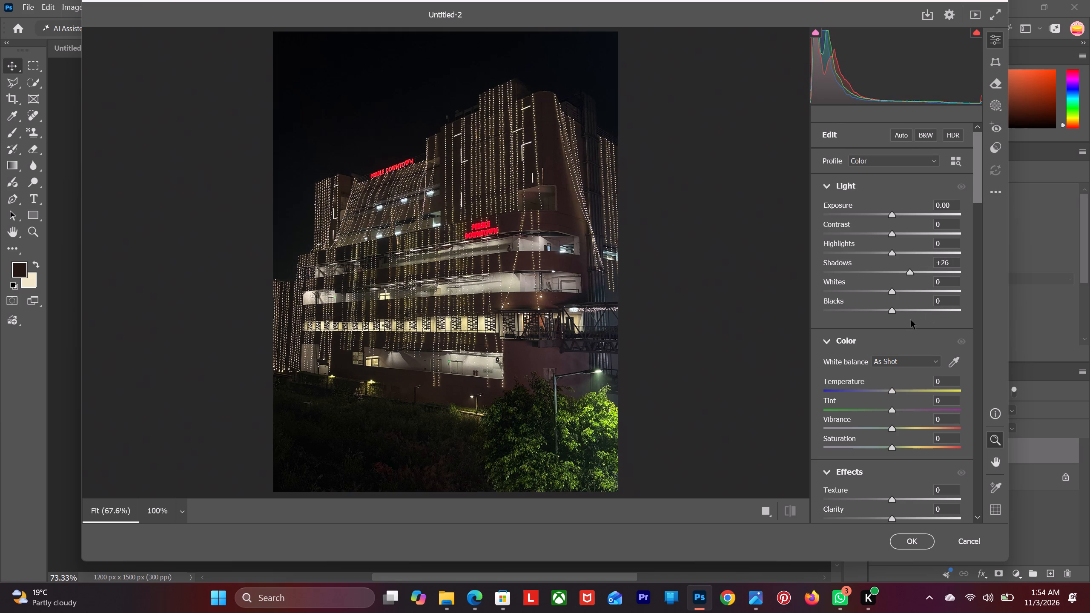
{"action": "left_click_drag", "start_coordinate": [910, 319], "coordinate": [906, 321]}
Set Highlights to -21 in the Camera Raw Filter and apply the filter to the building photo.
{"action": "left_click_drag", "start_coordinate": [891, 251], "coordinate": [871, 264]}
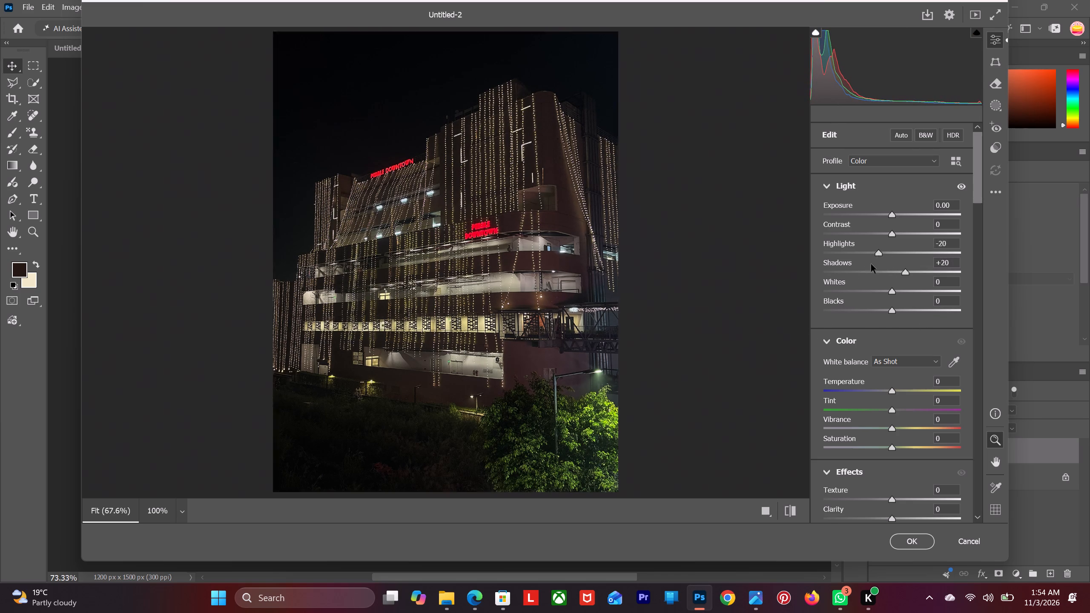
{"action": "left_click_drag", "start_coordinate": [871, 264], "coordinate": [958, 255]}
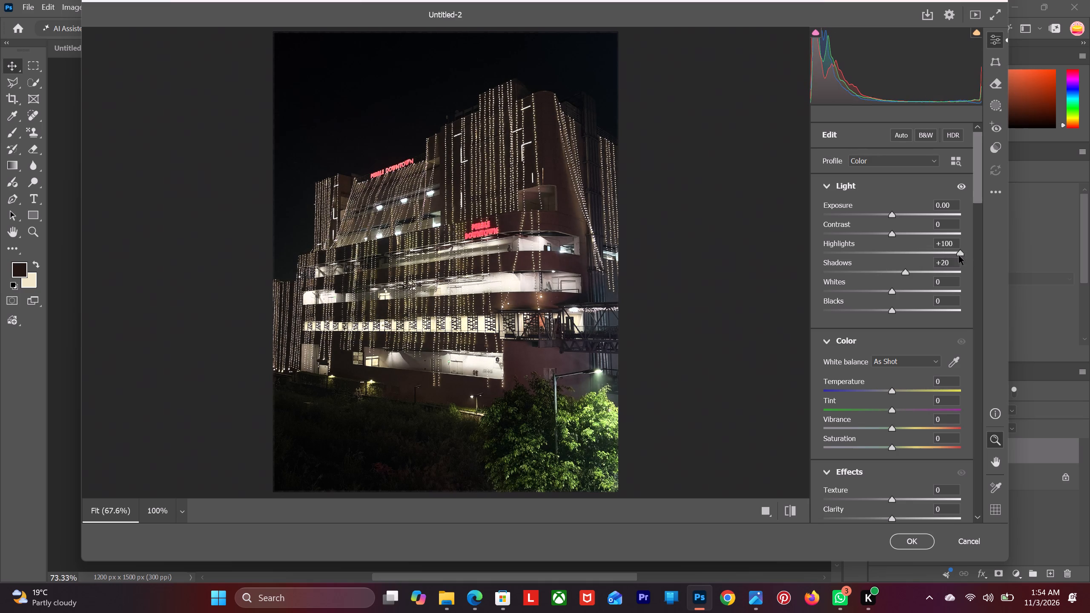
{"action": "left_click_drag", "start_coordinate": [958, 255], "coordinate": [896, 274]}
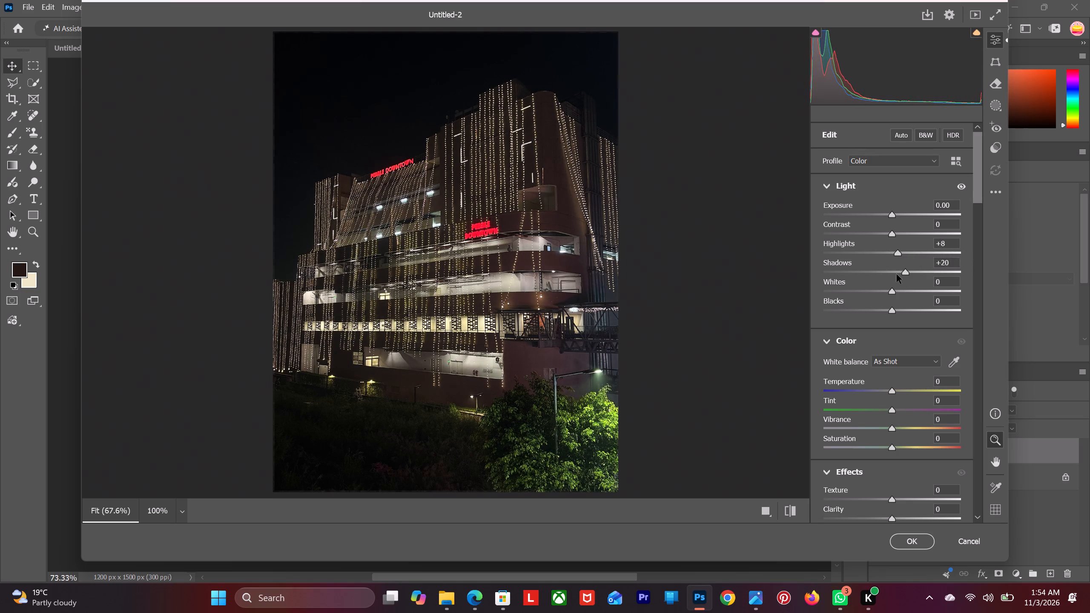
{"action": "left_click_drag", "start_coordinate": [896, 274], "coordinate": [835, 298]}
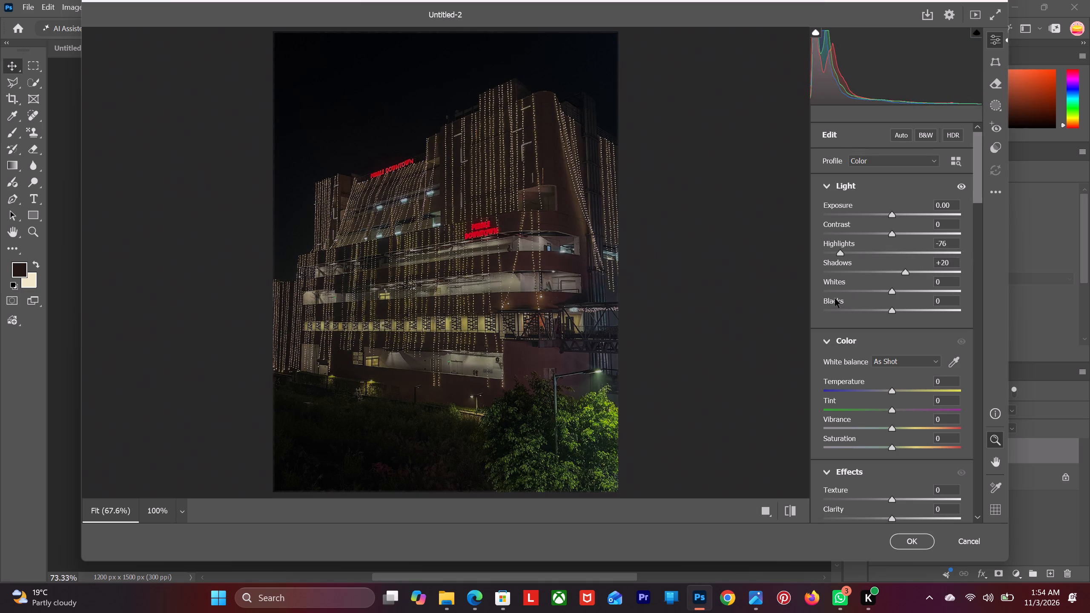
{"action": "left_click_drag", "start_coordinate": [835, 298], "coordinate": [873, 281]}
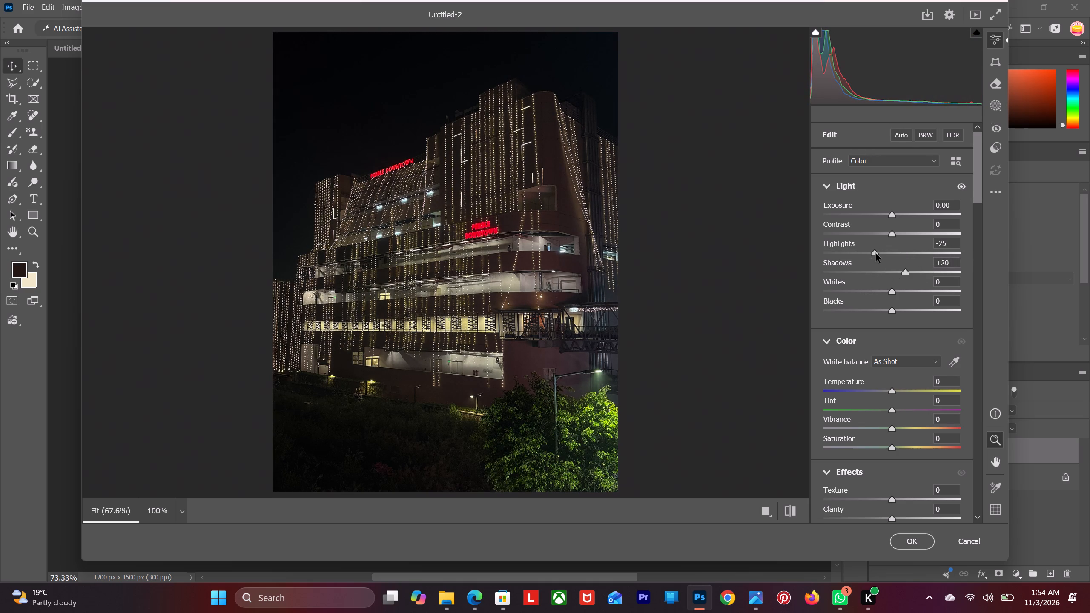
{"action": "left_click_drag", "start_coordinate": [876, 251], "coordinate": [885, 249]}
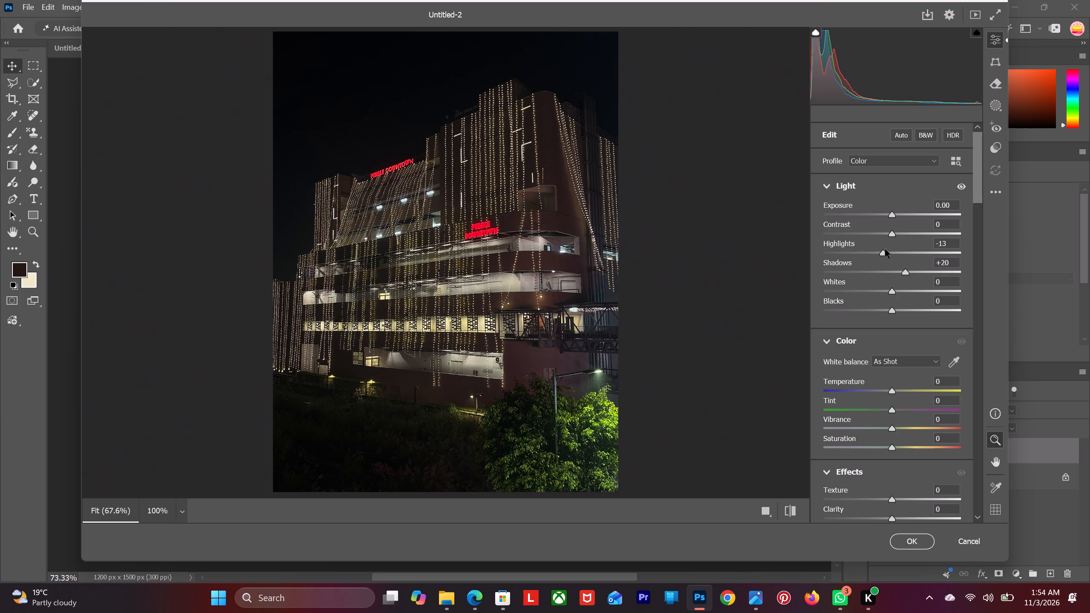
{"action": "left_click_drag", "start_coordinate": [883, 251], "coordinate": [877, 251]}
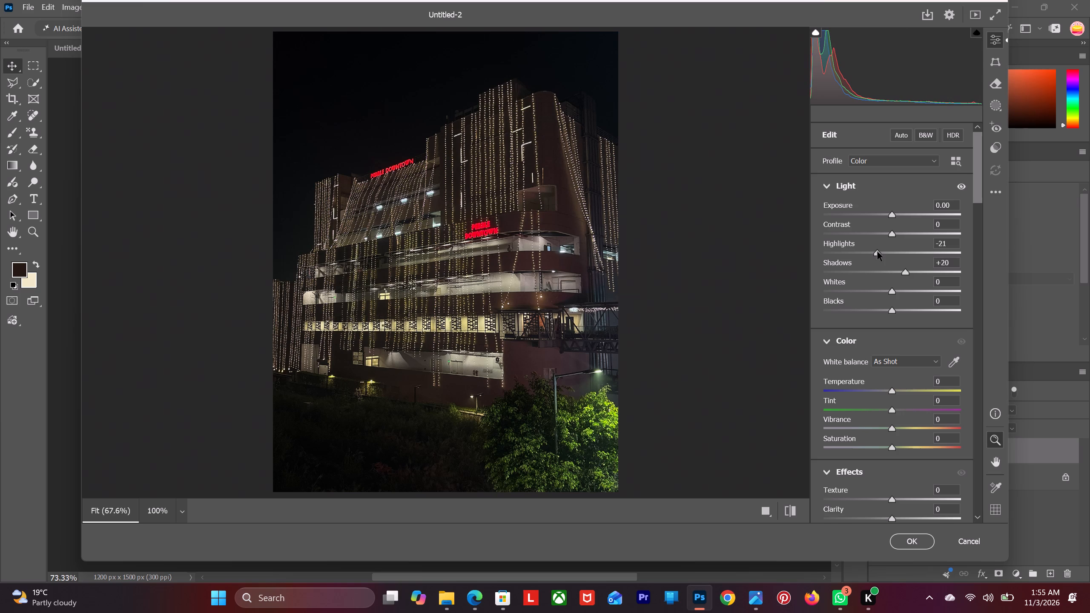
{"action": "scroll", "coordinate": [924, 358], "scroll_direction": "down", "scroll_amount": 3}
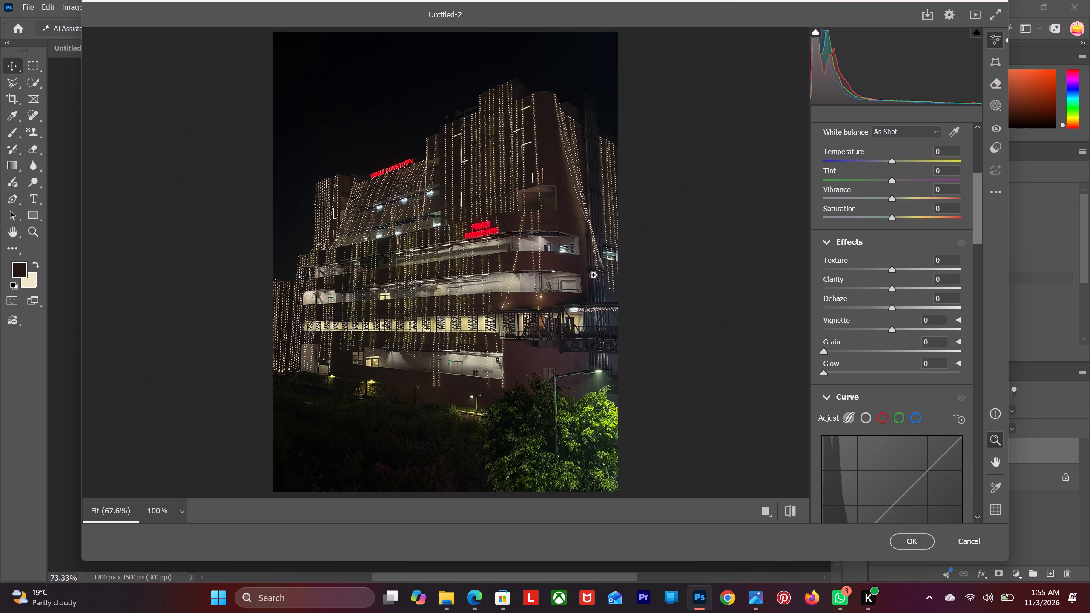
{"action": "left_click", "coordinate": [915, 536]}
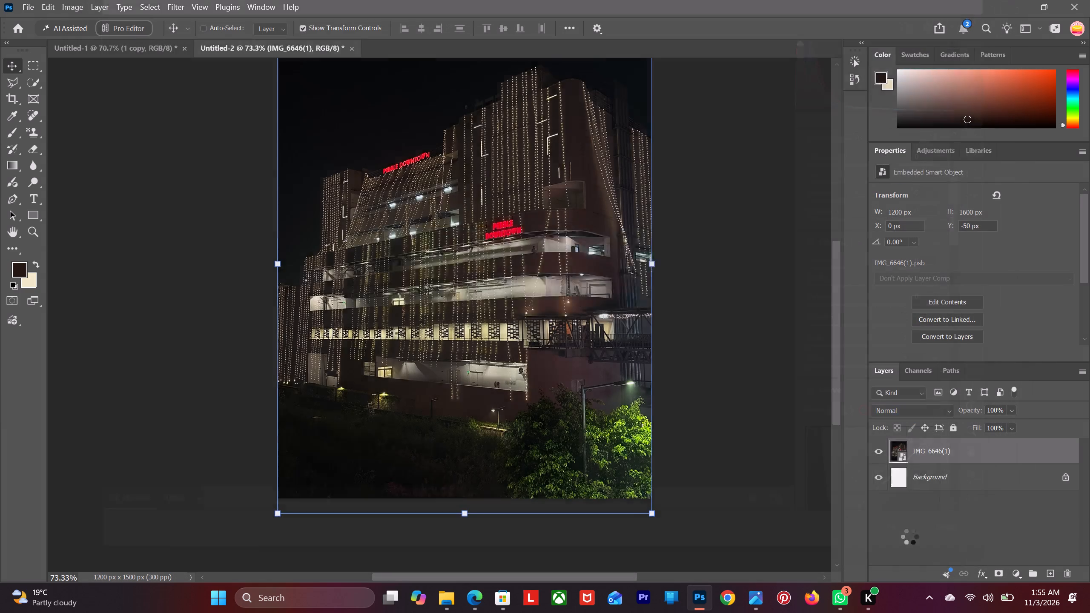
Find the pebble logo image in File Explorer's Downloads folder and place it over the building photo in Photoshop's Untitled-2 at 100% scale.
{"action": "scroll", "coordinate": [465, 369], "scroll_direction": "up", "scroll_amount": 5}
{"action": "left_click", "coordinate": [457, 609]}
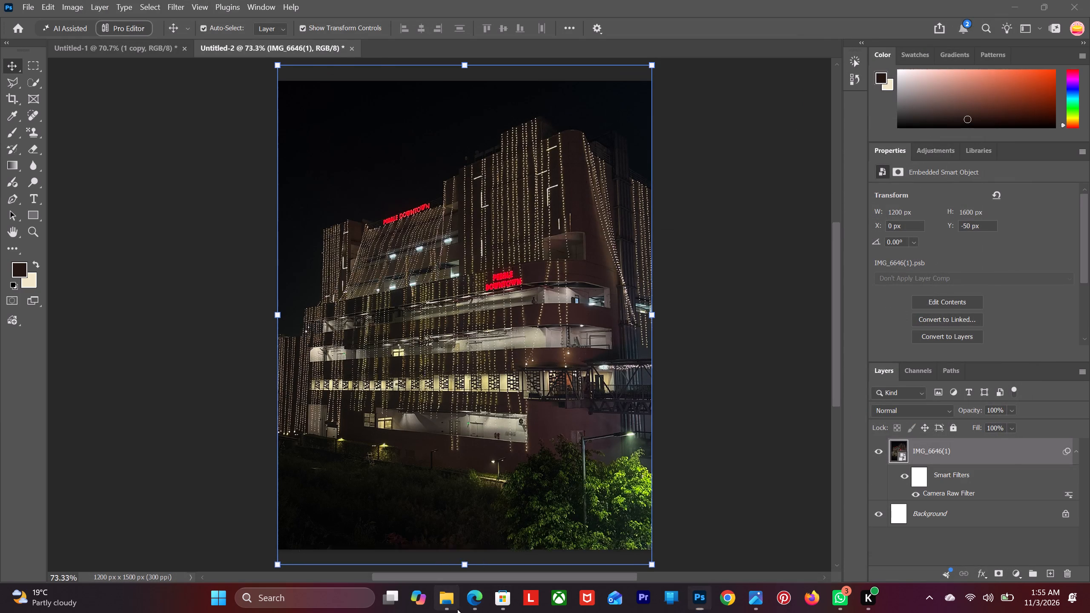
{"action": "scroll", "coordinate": [308, 367], "scroll_direction": "down", "scroll_amount": 18}
{"action": "scroll", "coordinate": [505, 421], "scroll_direction": "up", "scroll_amount": 3}
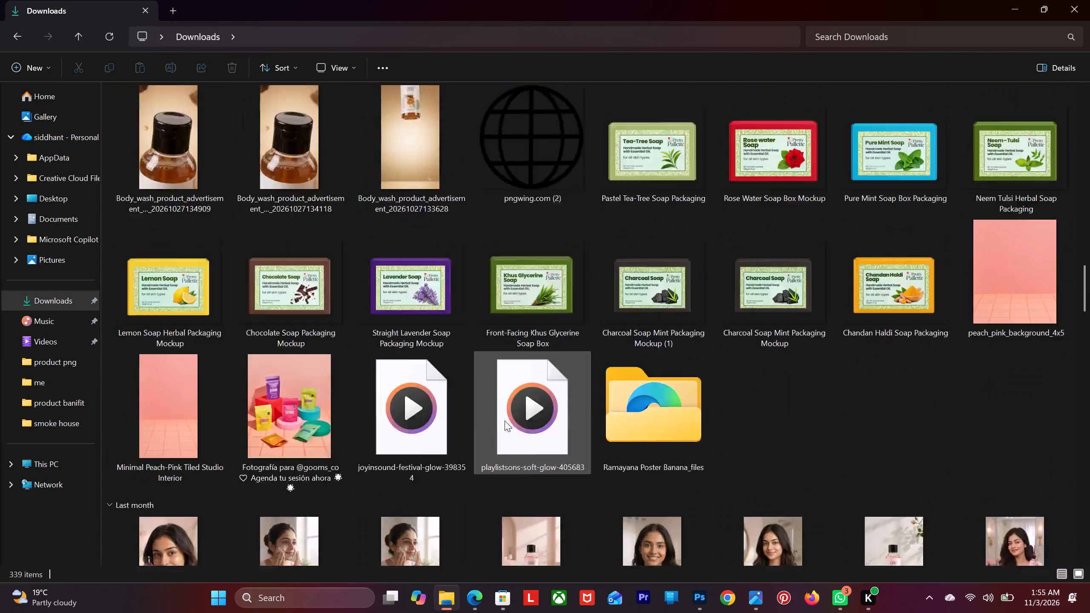
{"action": "scroll", "coordinate": [505, 421], "scroll_direction": "up", "scroll_amount": 5}
{"action": "scroll", "coordinate": [558, 417], "scroll_direction": "down", "scroll_amount": 5}
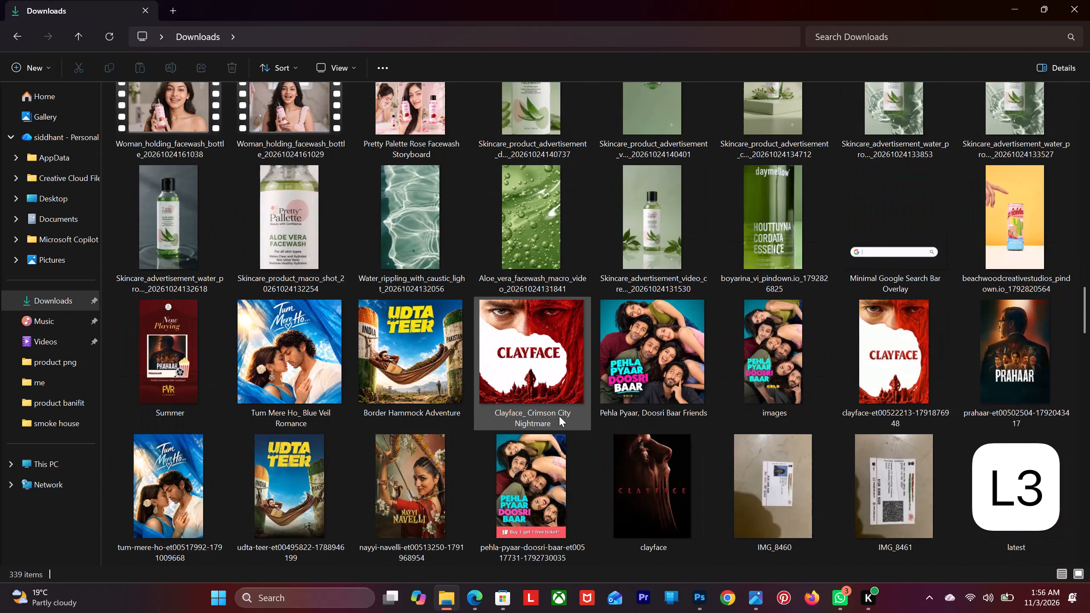
{"action": "scroll", "coordinate": [559, 416], "scroll_direction": "down", "scroll_amount": 5}
{"action": "scroll", "coordinate": [480, 351], "scroll_direction": "down", "scroll_amount": 4}
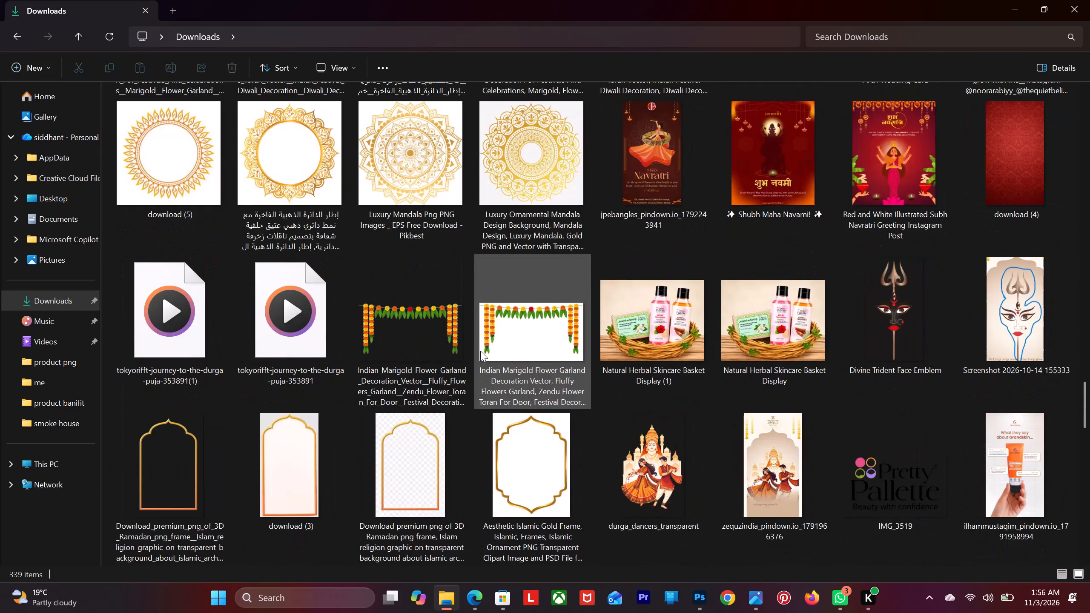
{"action": "scroll", "coordinate": [480, 351], "scroll_direction": "down", "scroll_amount": 12}
{"action": "scroll", "coordinate": [480, 351], "scroll_direction": "up", "scroll_amount": 2}
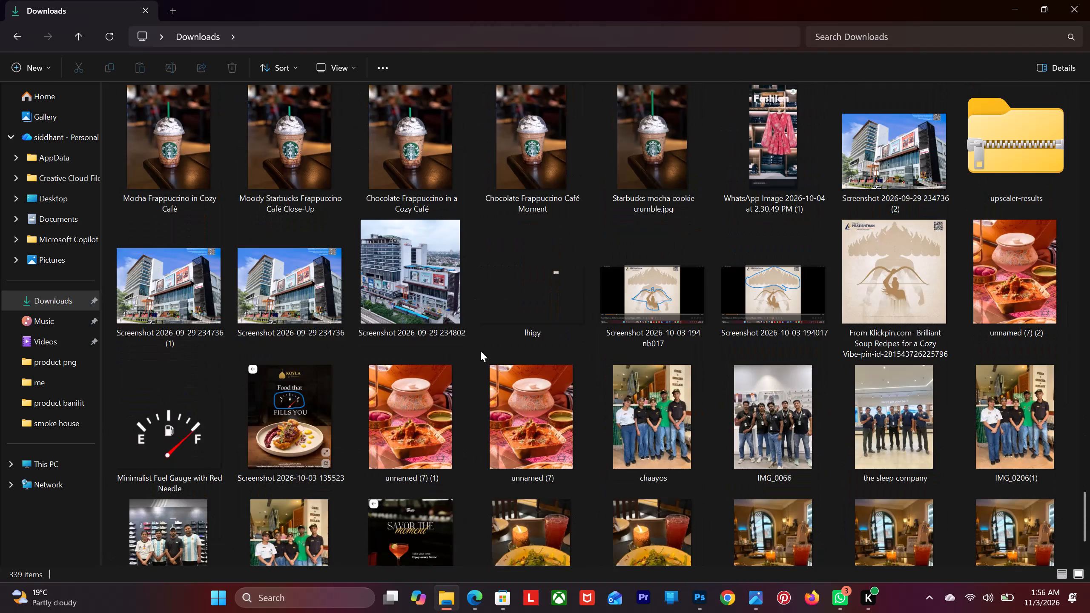
{"action": "scroll", "coordinate": [480, 351], "scroll_direction": "up", "scroll_amount": 6}
{"action": "scroll", "coordinate": [518, 361], "scroll_direction": "up", "scroll_amount": 2}
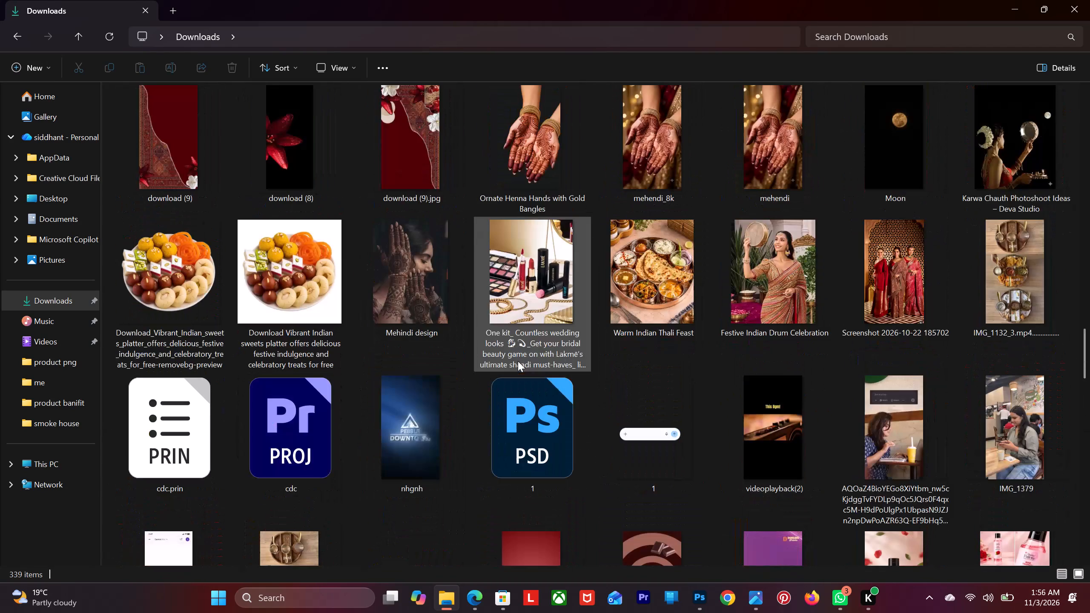
{"action": "scroll", "coordinate": [518, 361], "scroll_direction": "down", "scroll_amount": 1}
{"action": "scroll", "coordinate": [518, 361], "scroll_direction": "up", "scroll_amount": 1}
{"action": "scroll", "coordinate": [518, 361], "scroll_direction": "down", "scroll_amount": 2}
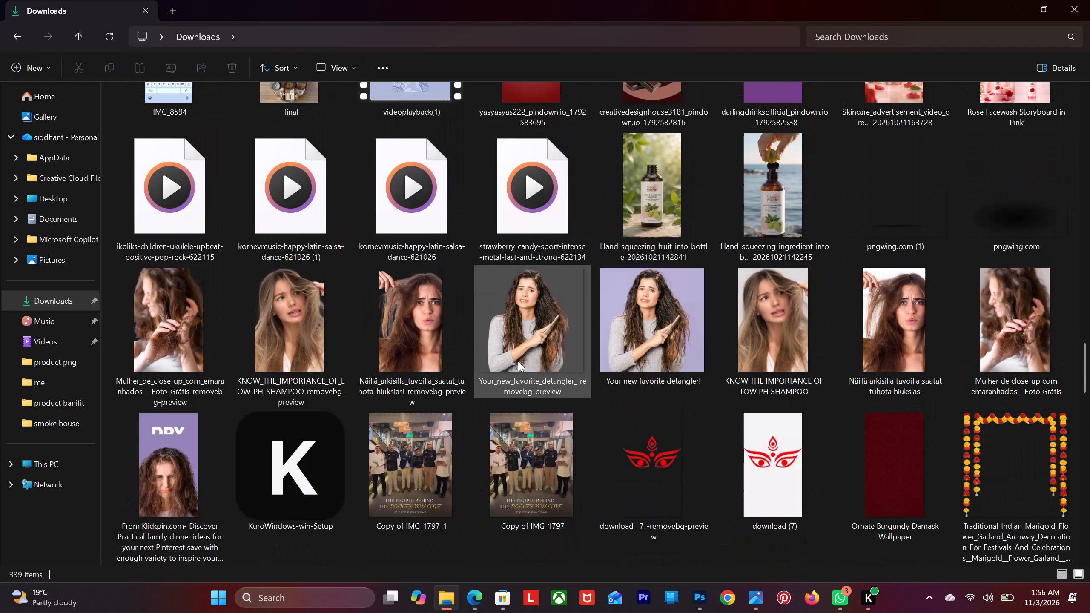
{"action": "scroll", "coordinate": [518, 361], "scroll_direction": "down", "scroll_amount": 4}
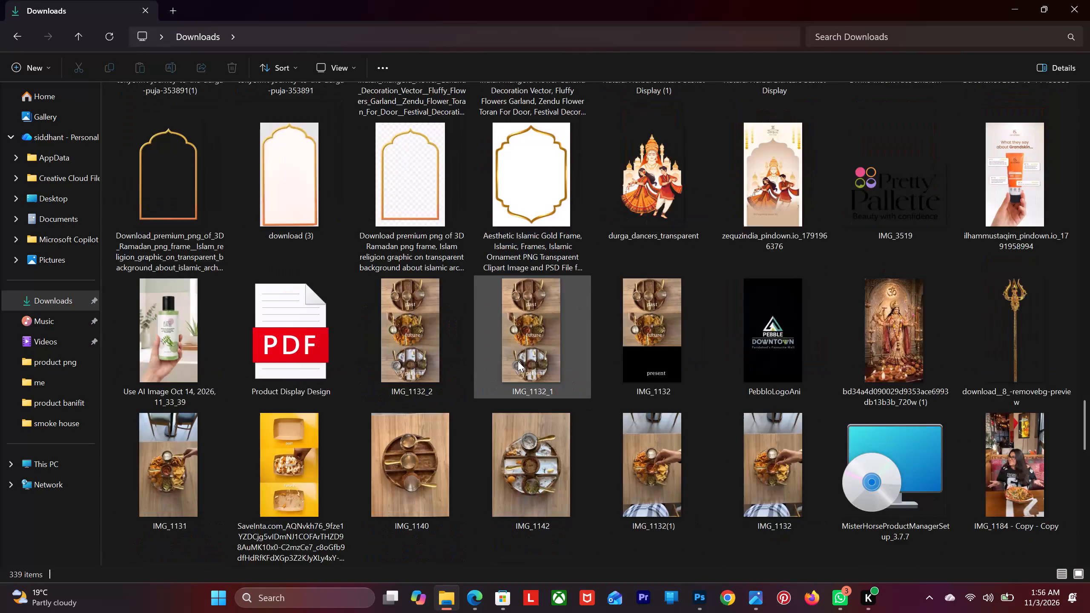
{"action": "scroll", "coordinate": [518, 361], "scroll_direction": "down", "scroll_amount": 3}
{"action": "scroll", "coordinate": [518, 361], "scroll_direction": "up", "scroll_amount": 1}
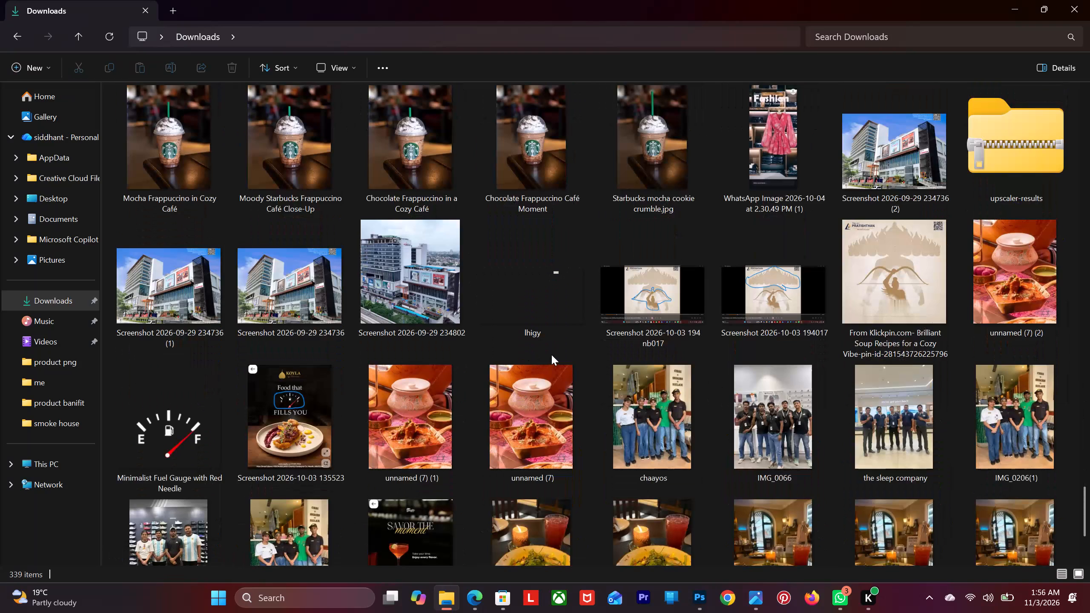
{"action": "scroll", "coordinate": [551, 355], "scroll_direction": "up", "scroll_amount": 1}
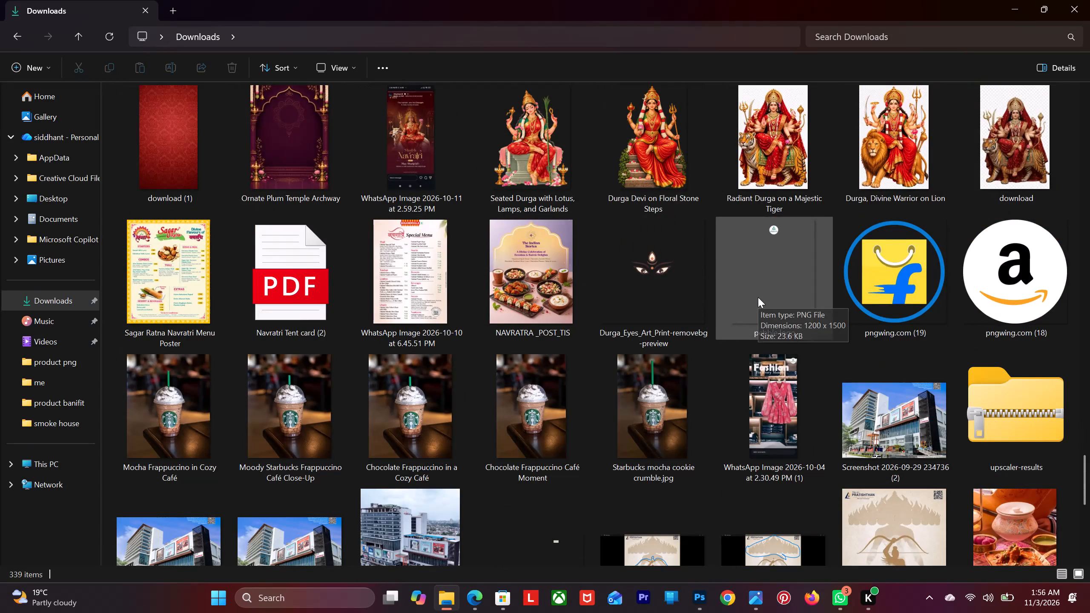
{"action": "left_click_drag", "start_coordinate": [758, 297], "coordinate": [705, 612]}
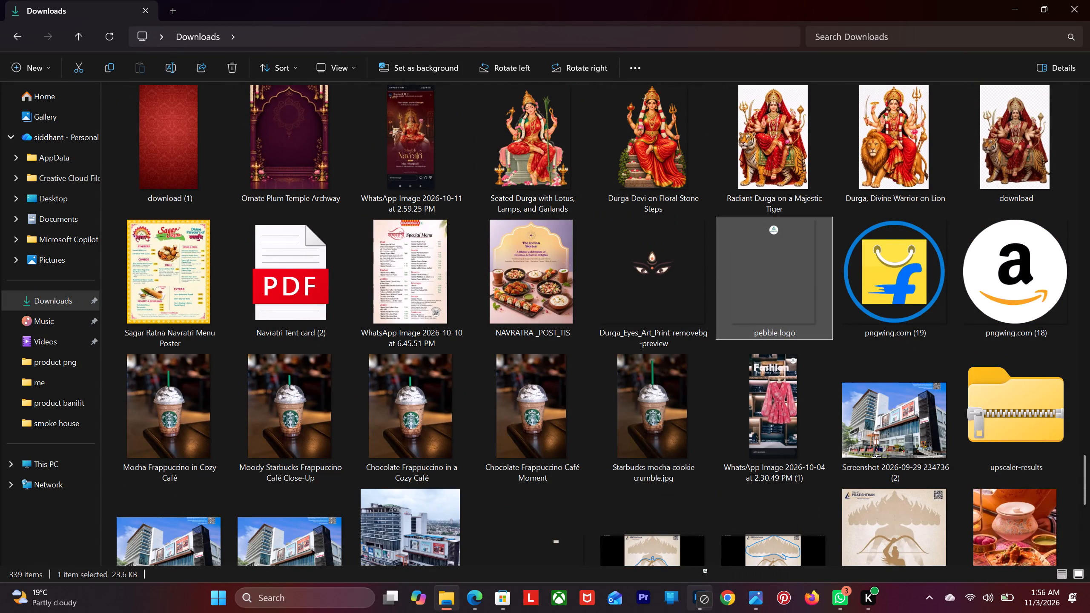
{"action": "left_click_drag", "start_coordinate": [705, 612], "coordinate": [439, 266]}
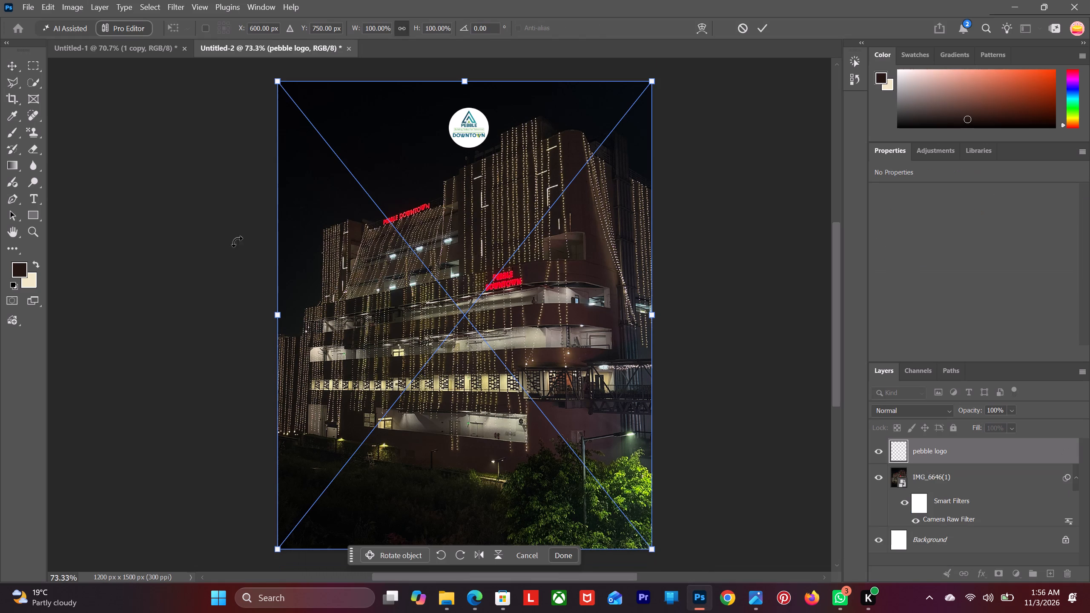
{"action": "left_click", "coordinate": [11, 63]}
{"action": "left_click", "coordinate": [126, 143]}
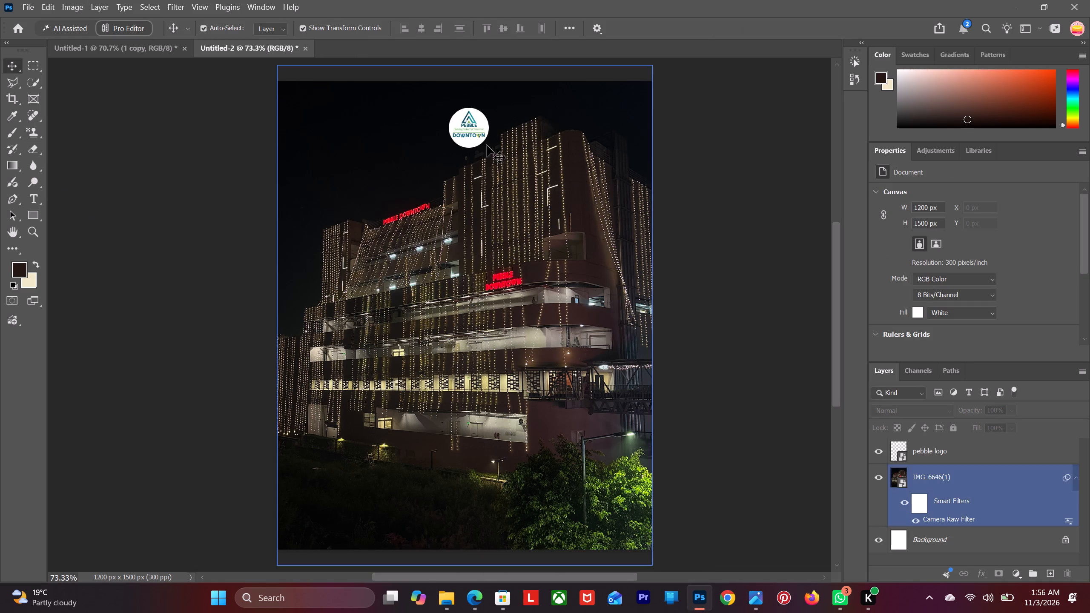
Move the round Pebble Downtown logo up so it sits horizontally centred near the canvas's top edge, and deselect it.
{"action": "left_click_drag", "start_coordinate": [477, 135], "coordinate": [479, 121]}
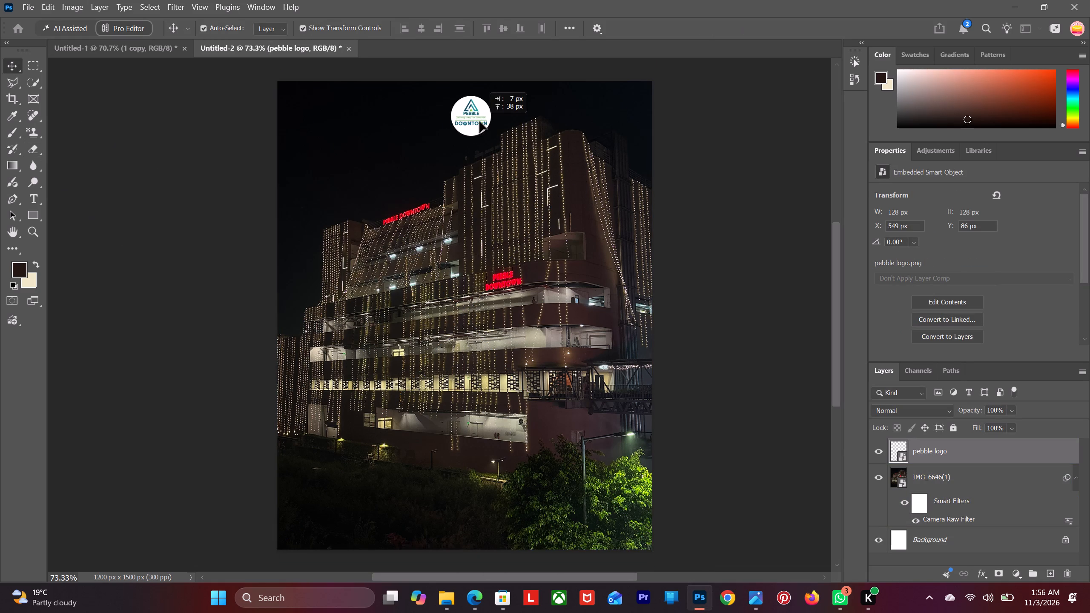
{"action": "left_click_drag", "start_coordinate": [479, 121], "coordinate": [477, 118]}
{"action": "left_click", "coordinate": [191, 186]}
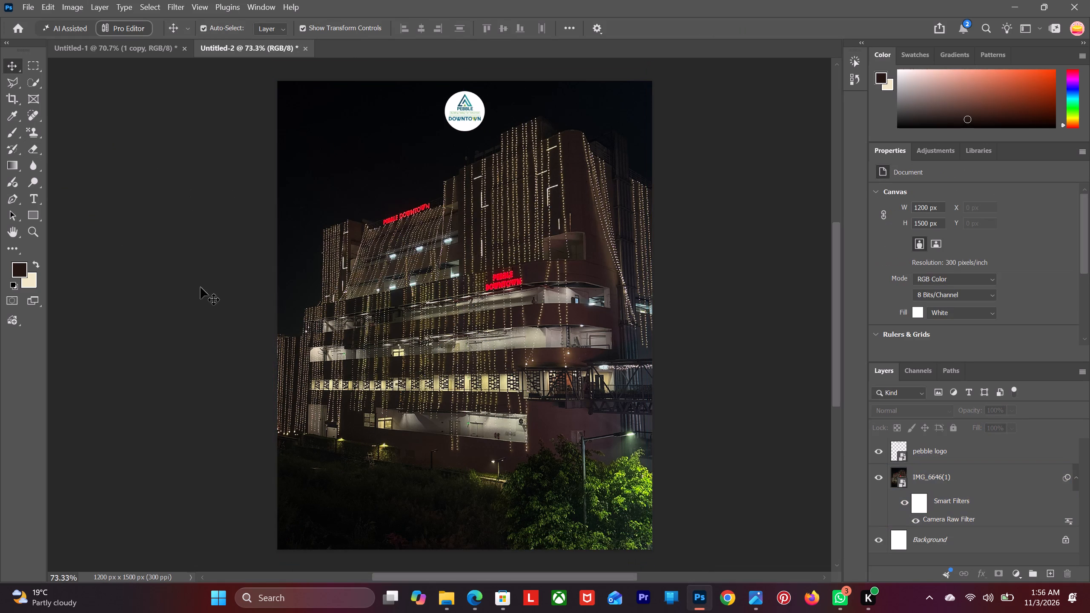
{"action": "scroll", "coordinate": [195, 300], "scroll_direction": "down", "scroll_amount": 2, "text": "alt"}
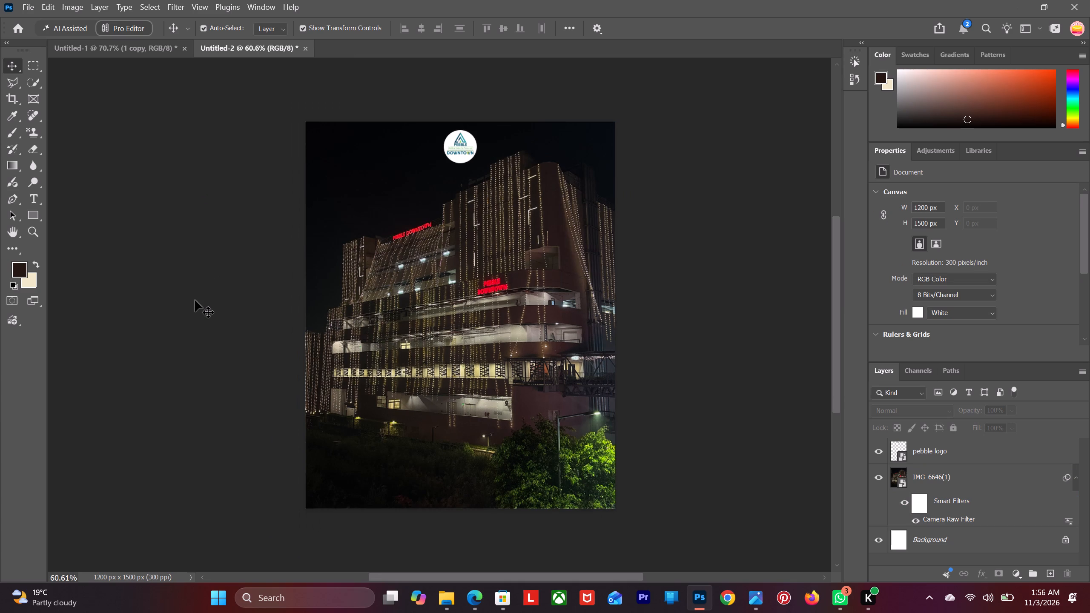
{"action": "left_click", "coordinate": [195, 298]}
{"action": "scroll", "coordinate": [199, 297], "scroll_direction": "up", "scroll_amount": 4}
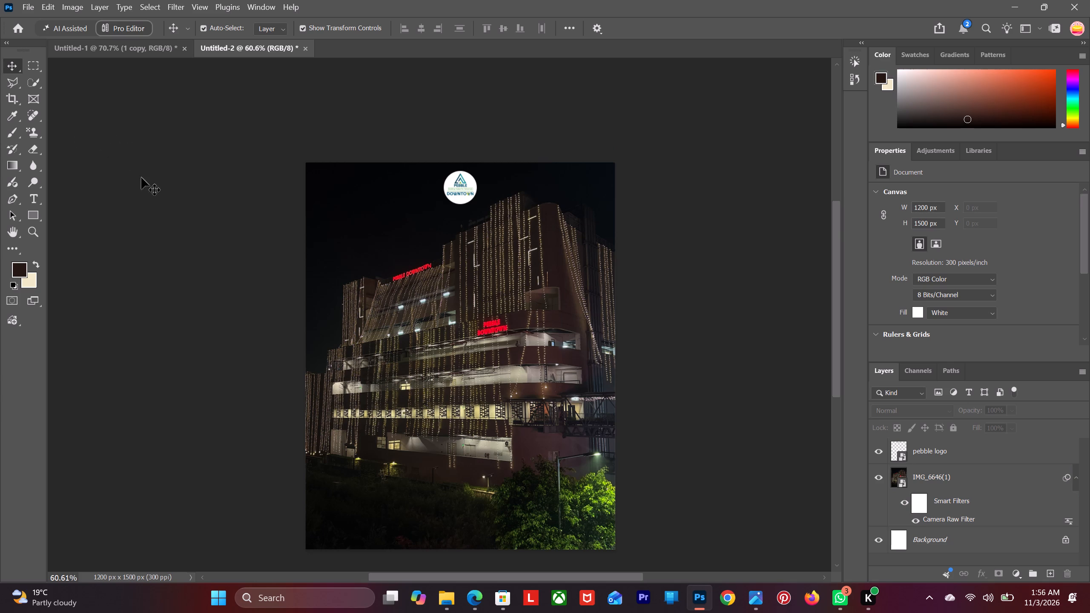
Create a new blank 4 x 5 in document at 300 ppi in RGB Color with a white background.
{"action": "left_click", "coordinate": [20, 4]}
{"action": "left_click", "coordinate": [49, 23]}
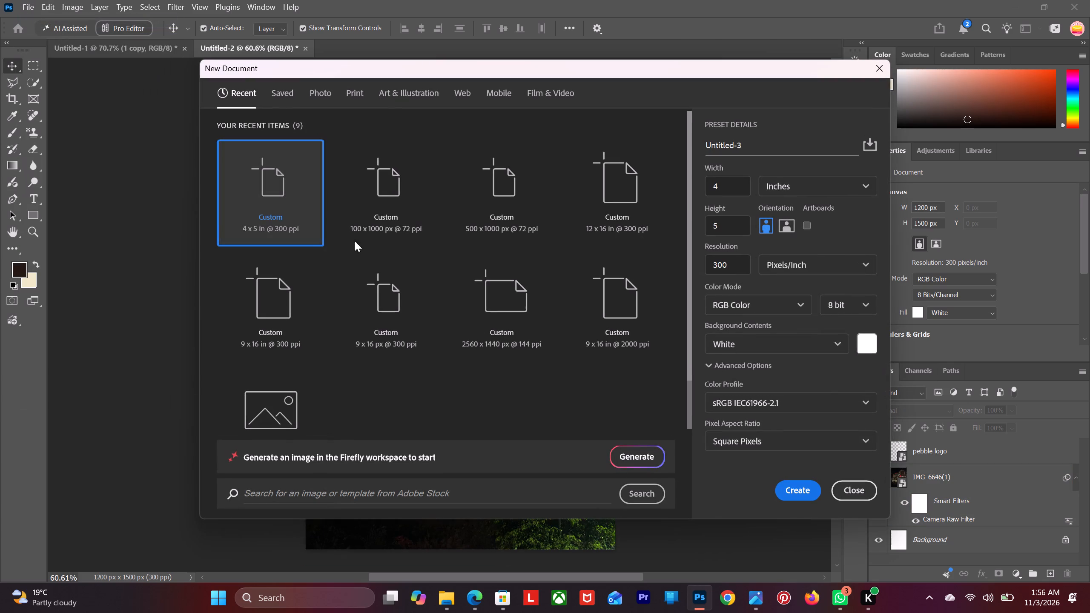
{"action": "left_click", "coordinate": [797, 489]}
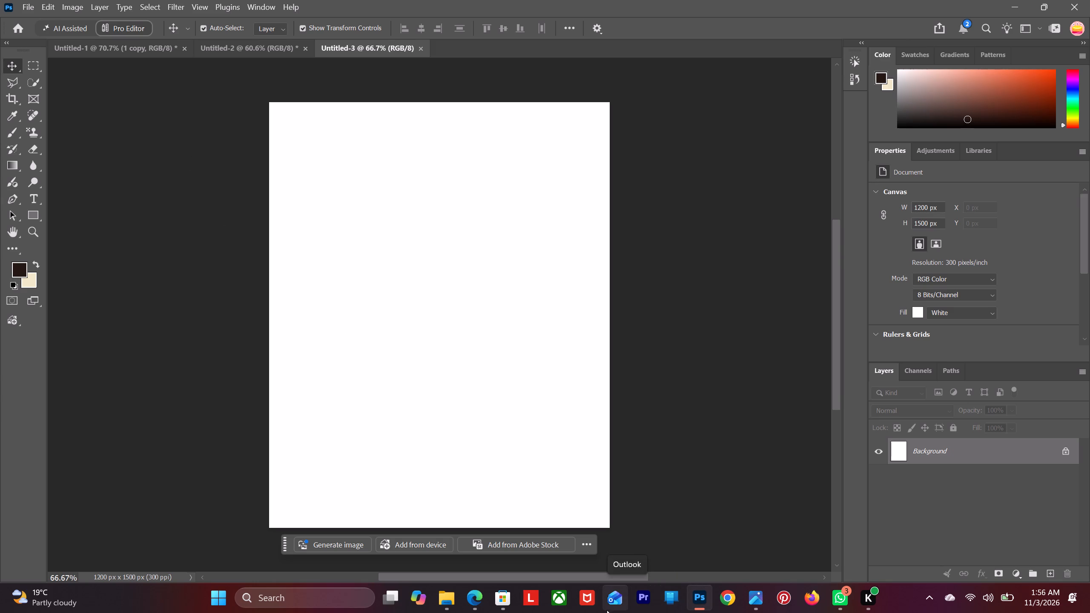
Look through the Pebble downtown Drive folder in Edge and the Downloads folder in File Explorer for more night photos of the mall.
{"action": "left_click", "coordinate": [482, 603]}
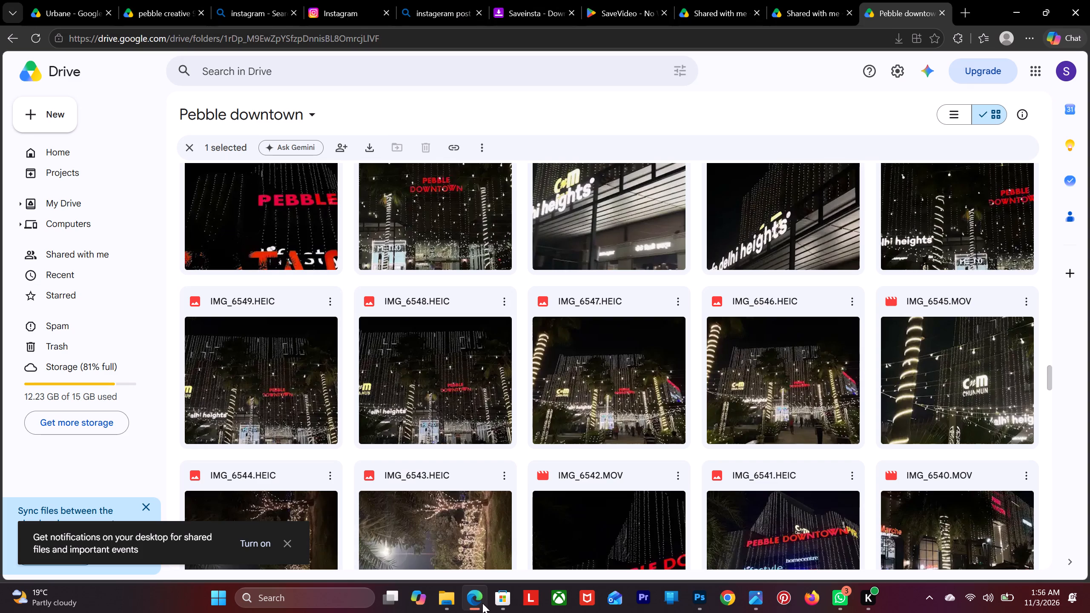
{"action": "scroll", "coordinate": [273, 332], "scroll_direction": "down", "scroll_amount": 1}
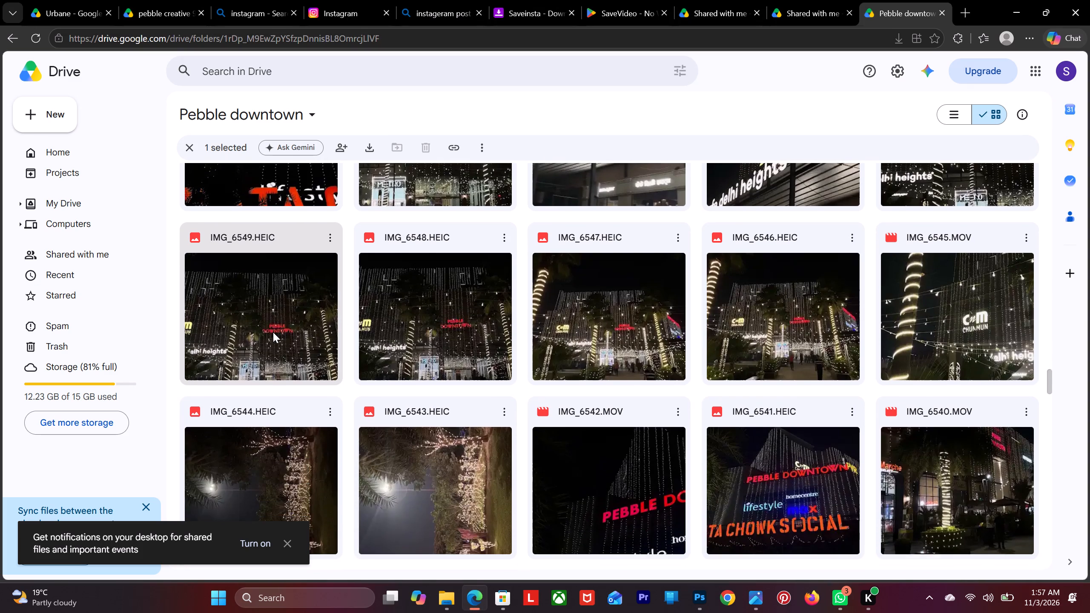
{"action": "scroll", "coordinate": [273, 332], "scroll_direction": "down", "scroll_amount": 4}
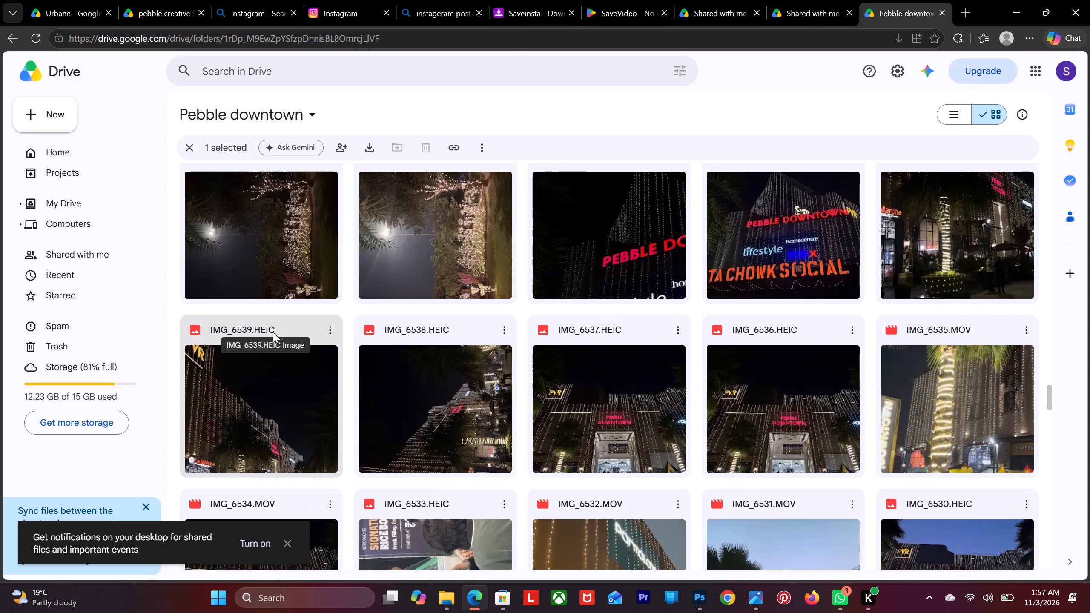
{"action": "scroll", "coordinate": [273, 332], "scroll_direction": "down", "scroll_amount": 5}
{"action": "scroll", "coordinate": [273, 332], "scroll_direction": "up", "scroll_amount": 10}
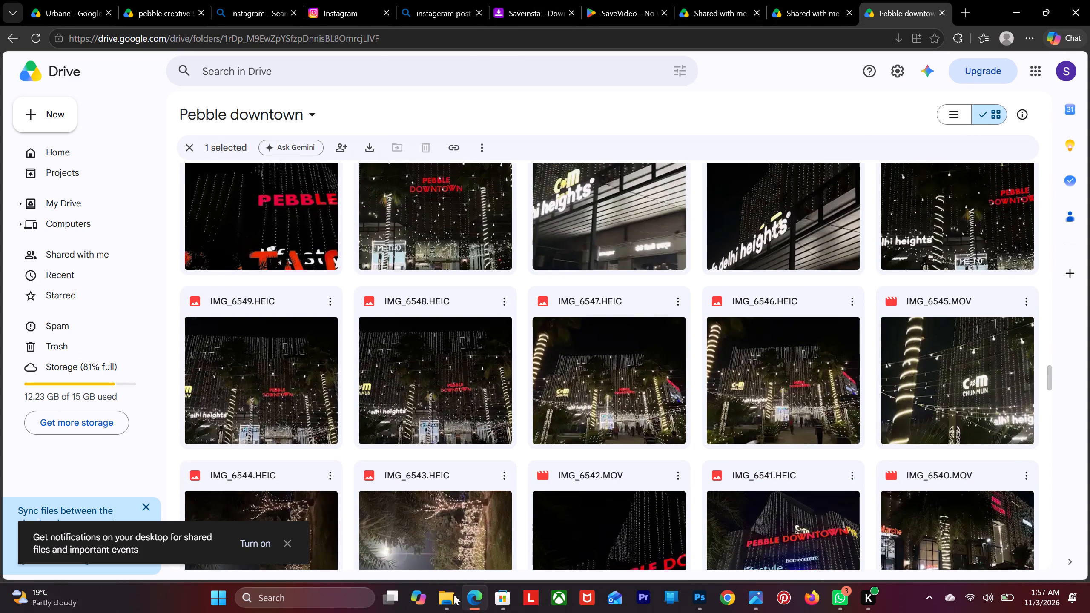
{"action": "left_click", "coordinate": [448, 604]}
{"action": "scroll", "coordinate": [404, 449], "scroll_direction": "up", "scroll_amount": 6}
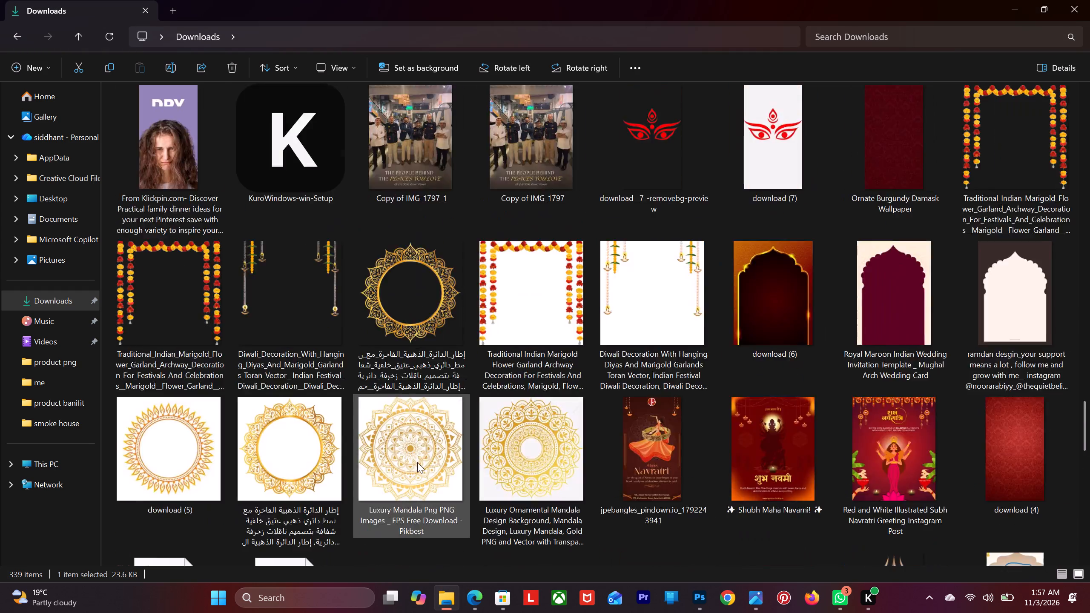
{"action": "scroll", "coordinate": [417, 462], "scroll_direction": "up", "scroll_amount": 20}
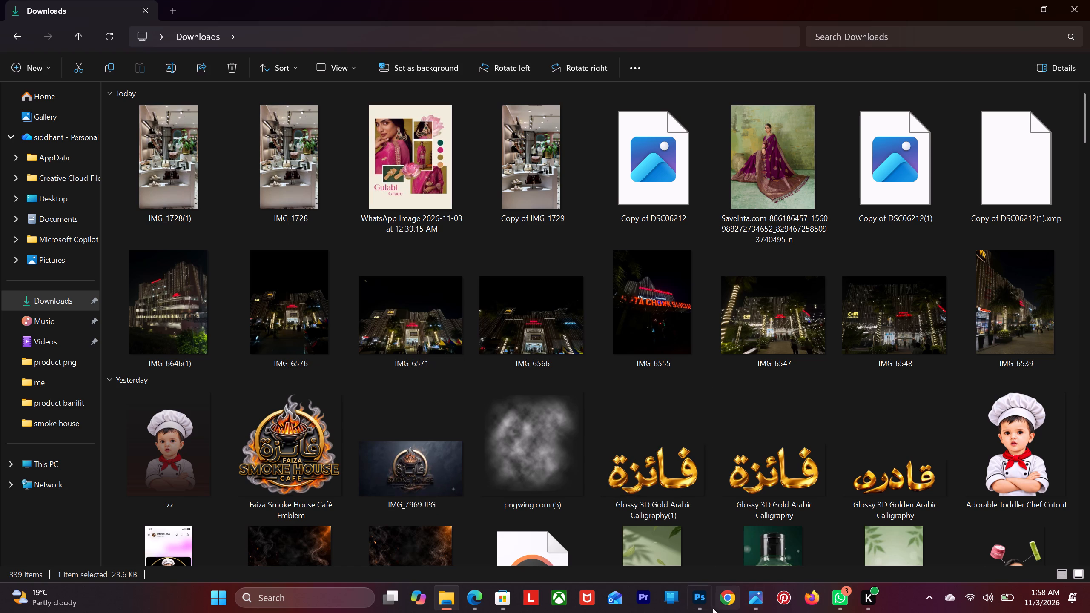
In Photoshop's Untitled-2, place IMG_6539, IMG_6547, IMG_6548, IMG_6555, IMG_6566, IMG_6571 and IMG_6576 from Downloads as embedded images.
{"action": "left_click", "coordinate": [702, 604]}
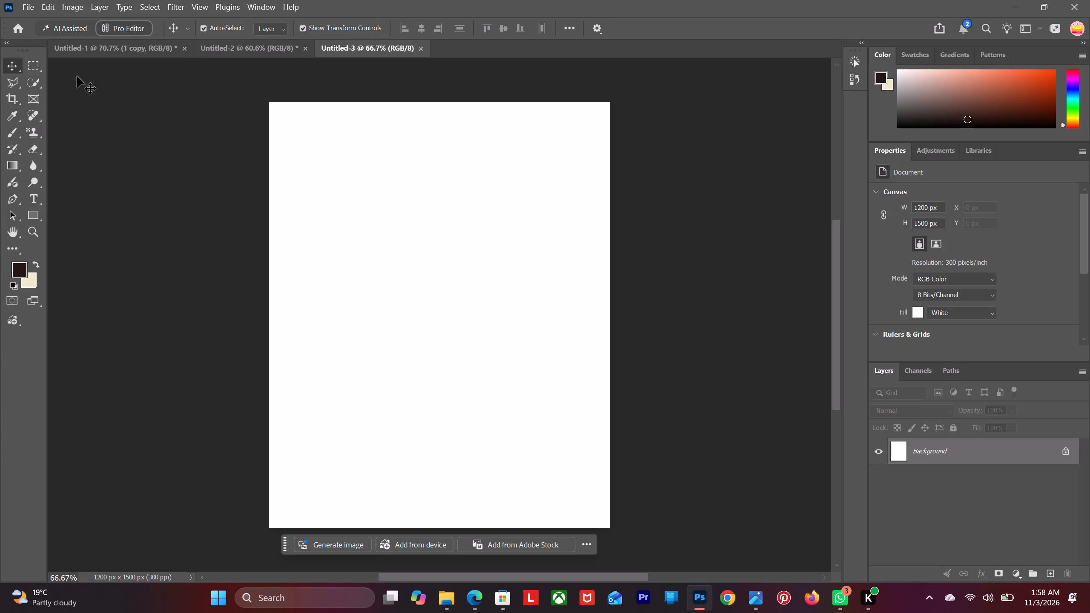
{"action": "left_click", "coordinate": [219, 49]}
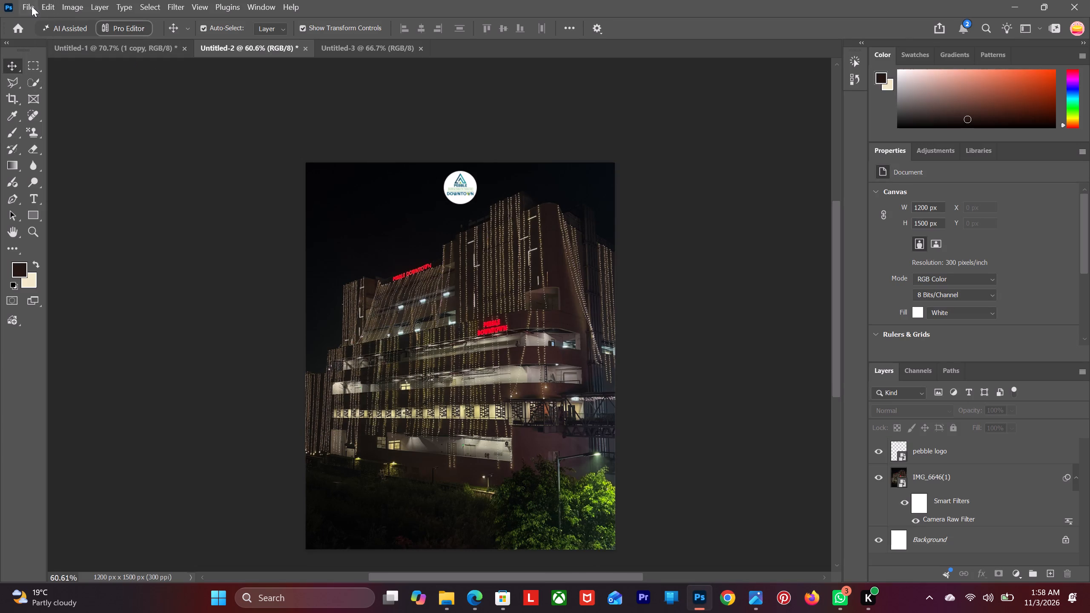
{"action": "left_click", "coordinate": [29, 6]}
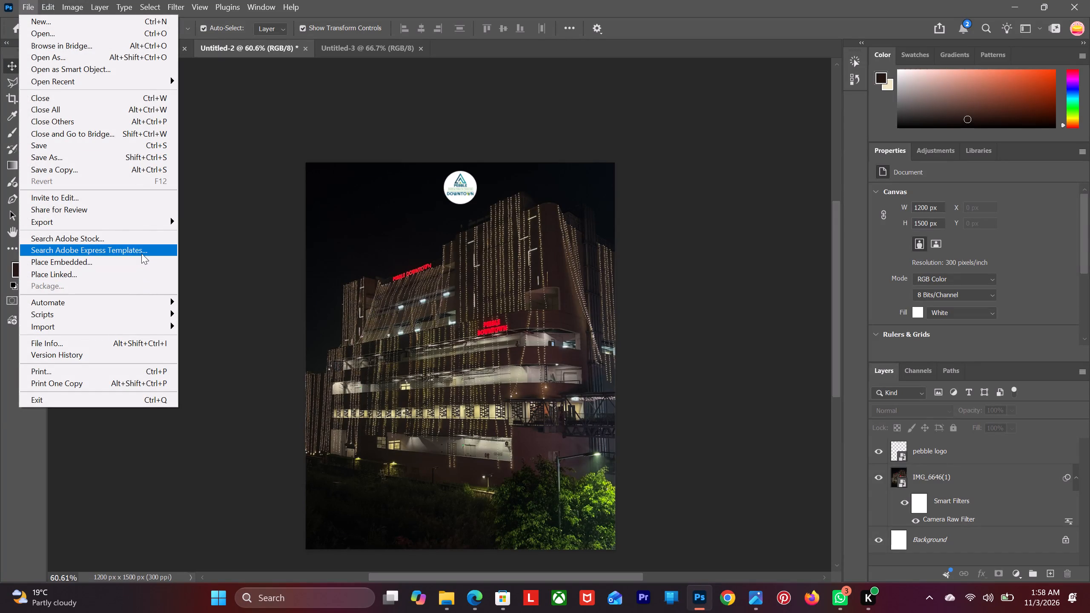
{"action": "left_click", "coordinate": [137, 267]}
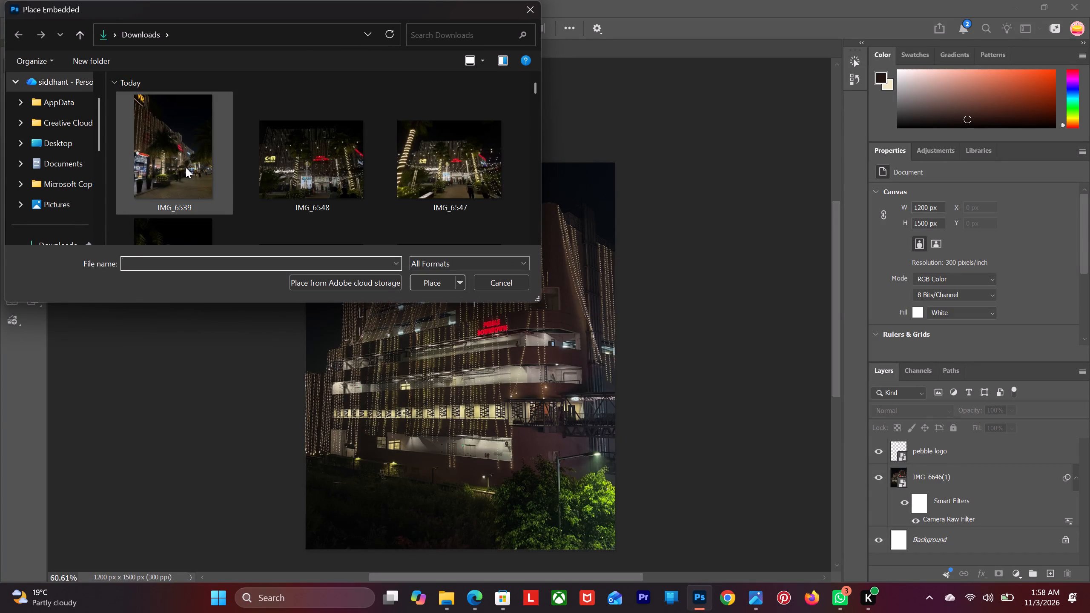
{"action": "scroll", "coordinate": [176, 174], "scroll_direction": "down", "scroll_amount": 1}
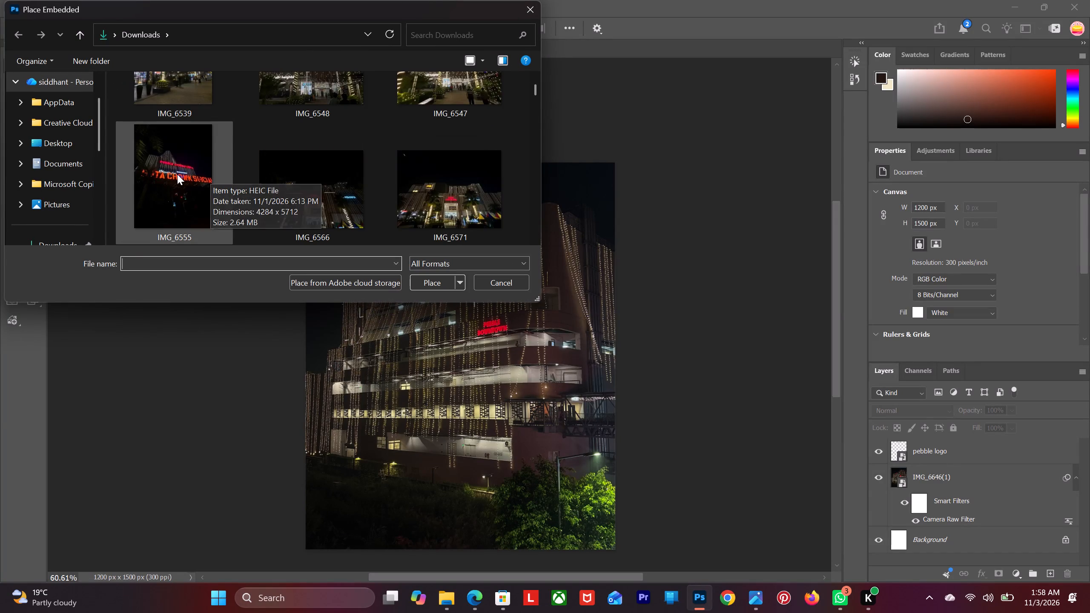
{"action": "scroll", "coordinate": [178, 177], "scroll_direction": "down", "scroll_amount": 2}
{"action": "scroll", "coordinate": [205, 175], "scroll_direction": "up", "scroll_amount": 1}
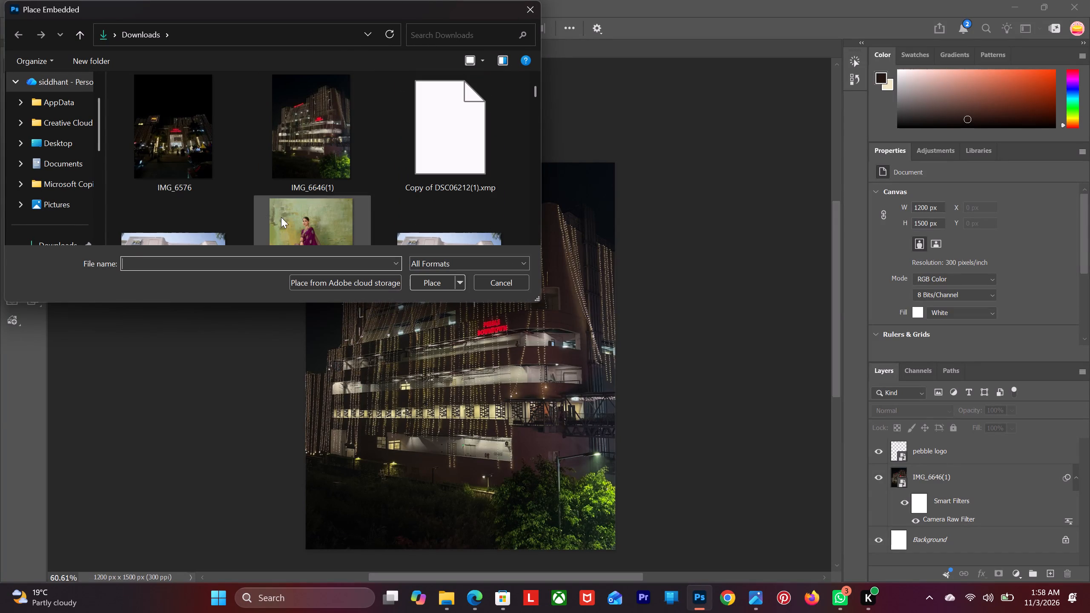
{"action": "left_click", "coordinate": [198, 155], "text": "ctrl"}
{"action": "scroll", "coordinate": [198, 155], "scroll_direction": "up", "scroll_amount": 1}
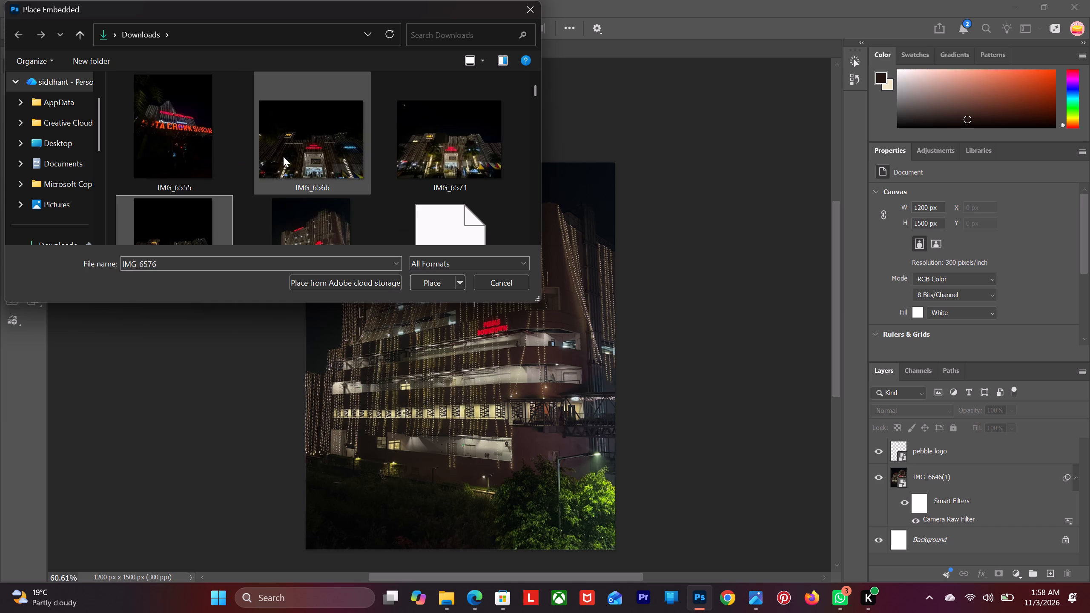
{"action": "left_click", "coordinate": [494, 151], "text": "ctrl"}
{"action": "left_click", "coordinate": [347, 157], "text": "ctrl"}
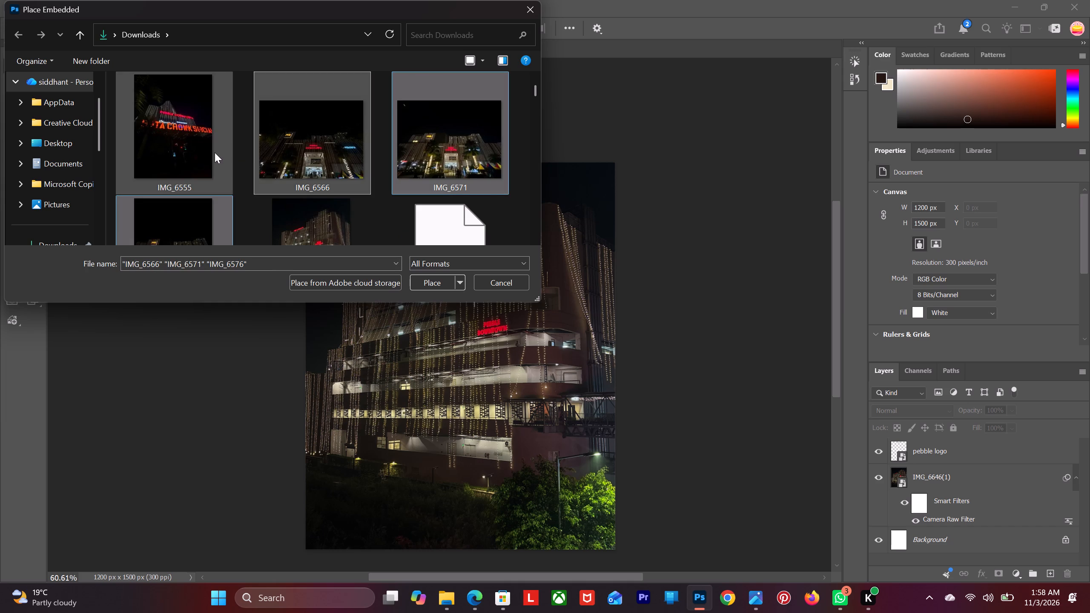
{"action": "left_click", "coordinate": [215, 152], "text": "ctrl"}
{"action": "scroll", "coordinate": [215, 152], "scroll_direction": "up", "scroll_amount": 1}
{"action": "left_click", "coordinate": [289, 158], "text": "ctrl"}
{"action": "left_click", "coordinate": [429, 143], "text": "ctrl"}
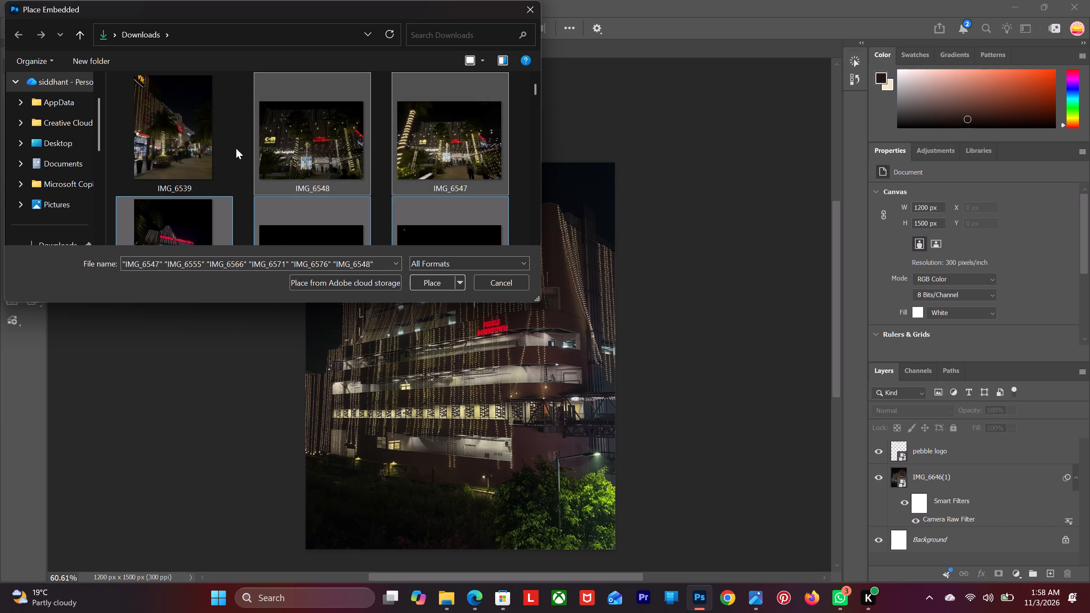
{"action": "left_click", "coordinate": [161, 151], "text": "ctrl"}
{"action": "scroll", "coordinate": [161, 151], "scroll_direction": "up", "scroll_amount": 4}
{"action": "left_click", "coordinate": [444, 280]}
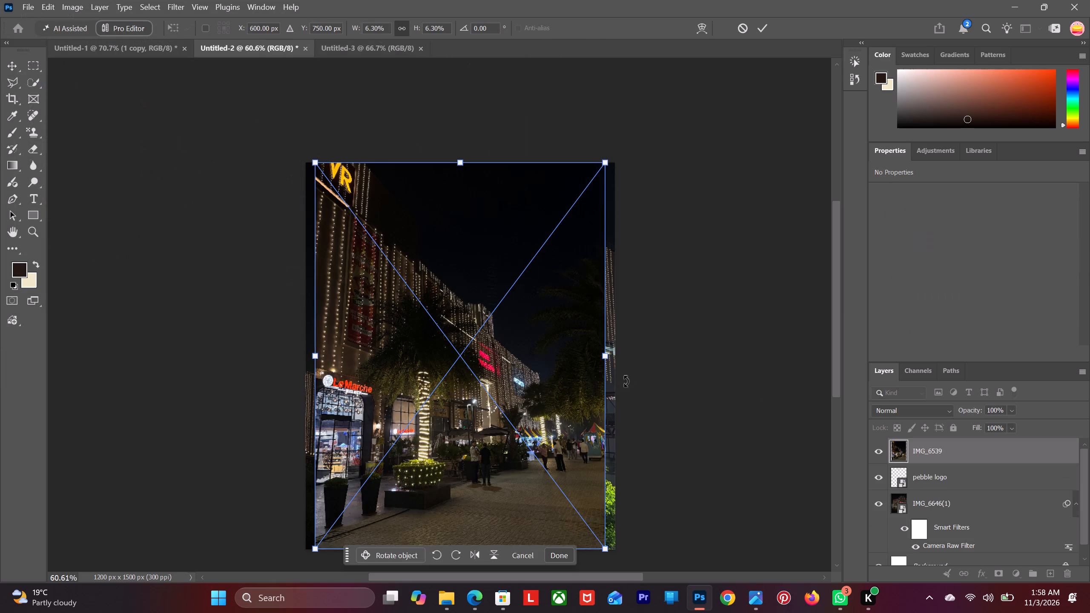
Commit each of the seven placed photos at its default size and position, from IMG_6539 through IMG_6576, and leave no layer selected.
{"action": "left_click", "coordinate": [12, 66]}
{"action": "triple_click", "coordinate": [12, 66]}
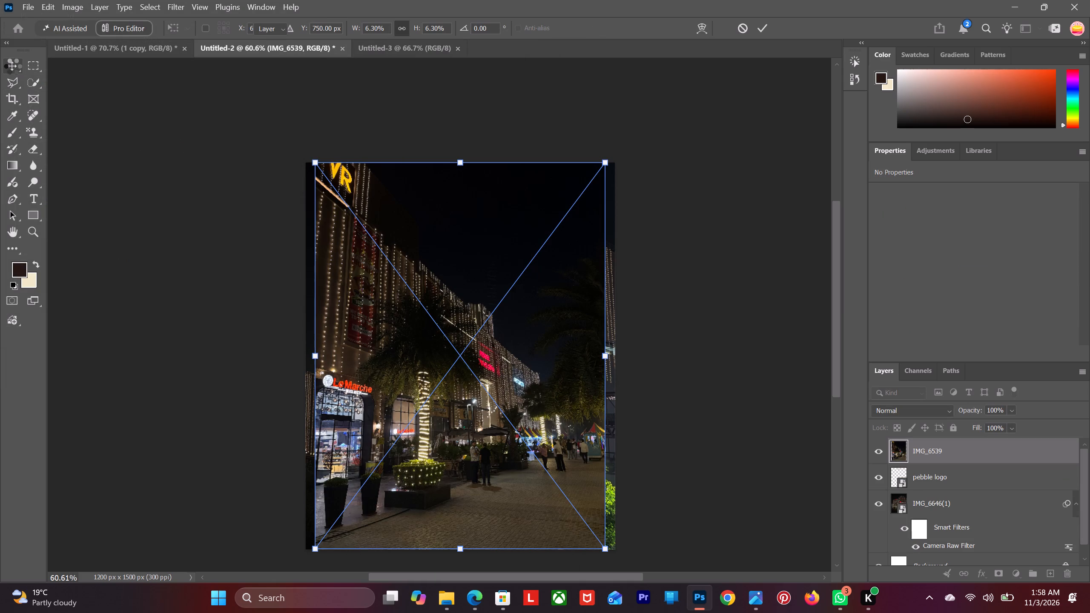
{"action": "double_click", "coordinate": [12, 66]}
{"action": "double_click", "coordinate": [12, 66]}
{"action": "triple_click", "coordinate": [12, 66]}
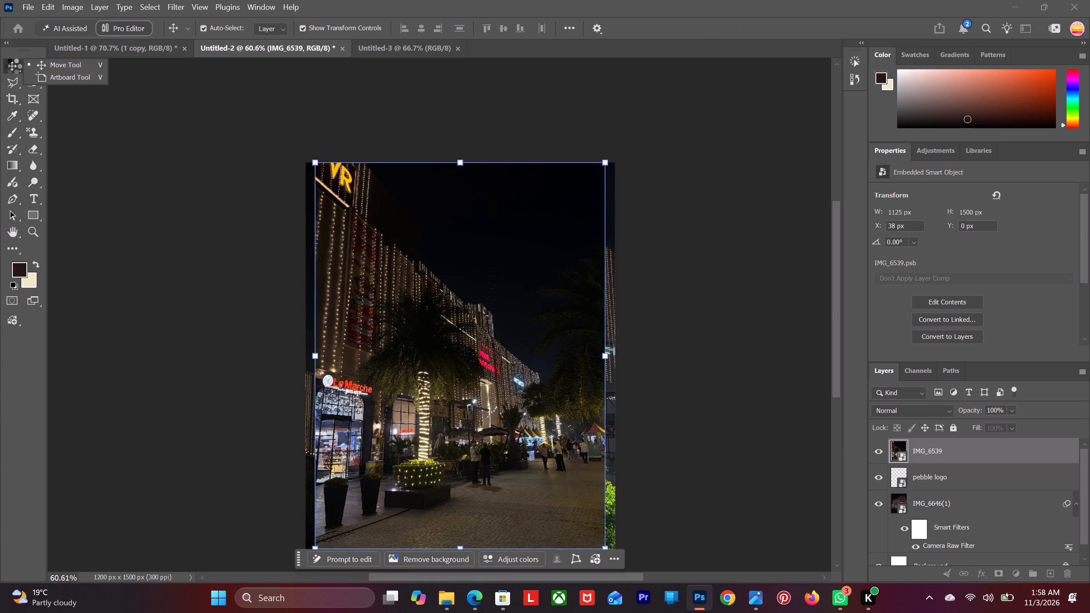
{"action": "triple_click", "coordinate": [12, 66]}
{"action": "left_click", "coordinate": [12, 66]}
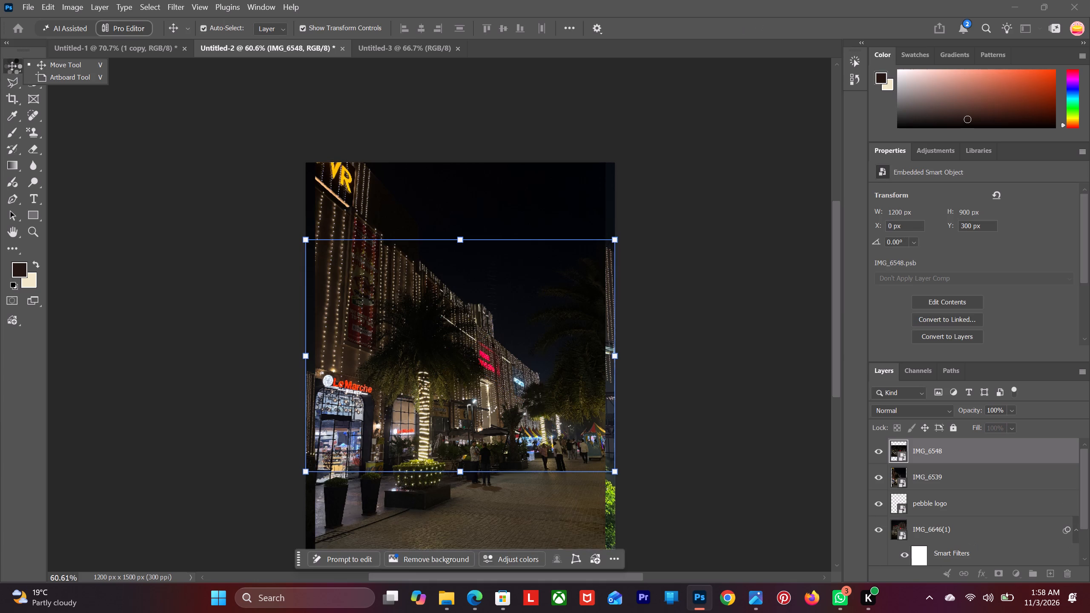
{"action": "triple_click", "coordinate": [12, 66]}
{"action": "triple_click", "coordinate": [12, 66]}
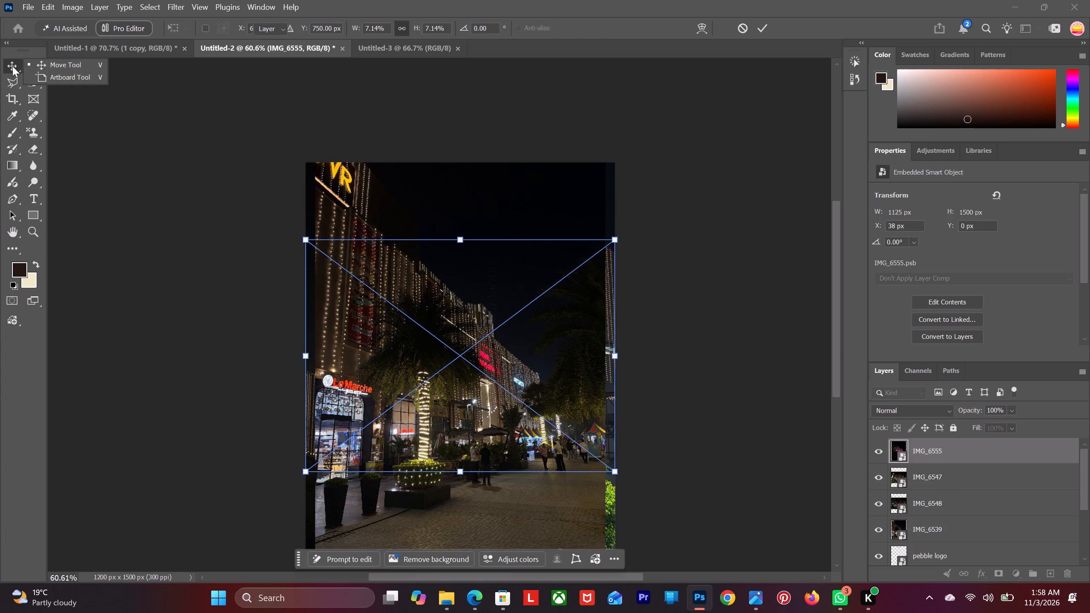
{"action": "triple_click", "coordinate": [12, 66]}
{"action": "triple_click", "coordinate": [12, 66]}
{"action": "triple_click", "coordinate": [12, 66]}
{"action": "triple_click", "coordinate": [12, 66]}
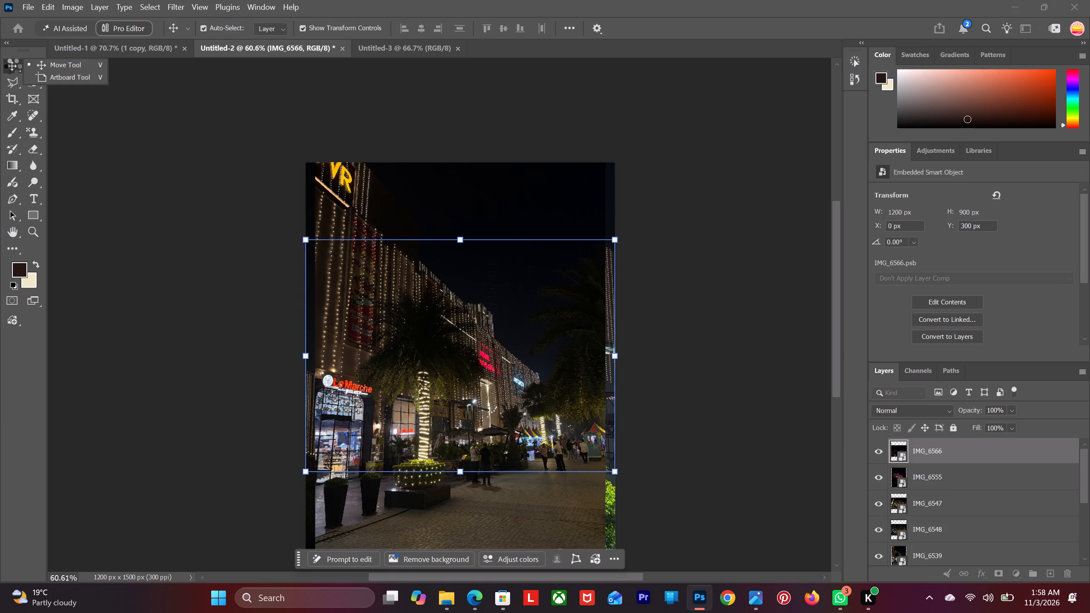
{"action": "triple_click", "coordinate": [12, 66]}
{"action": "triple_click", "coordinate": [12, 66]}
{"action": "double_click", "coordinate": [12, 66]}
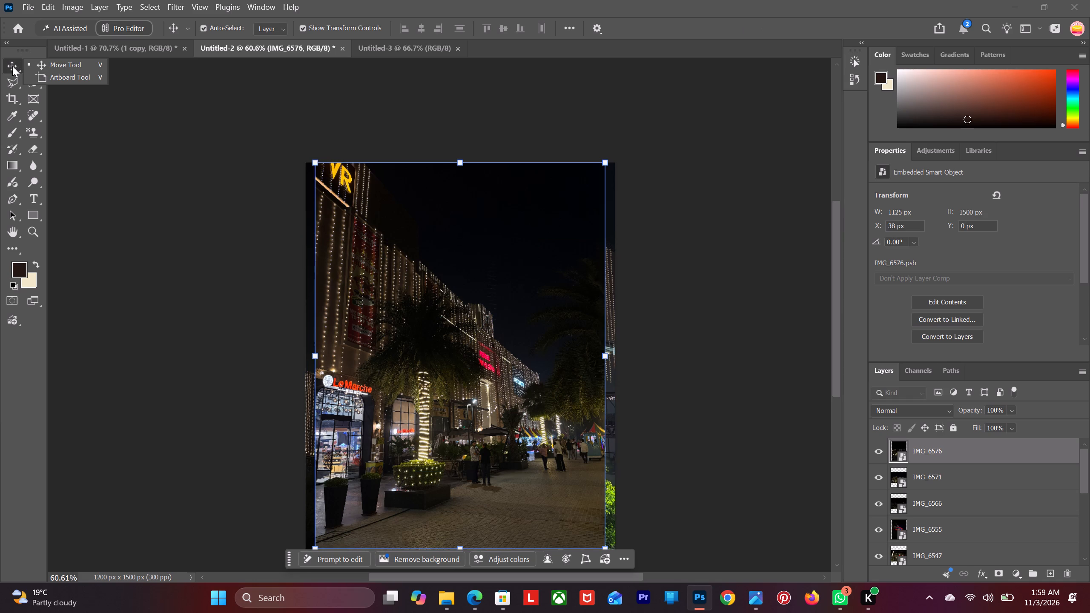
{"action": "left_click", "coordinate": [12, 66]}
{"action": "left_click", "coordinate": [12, 66]}
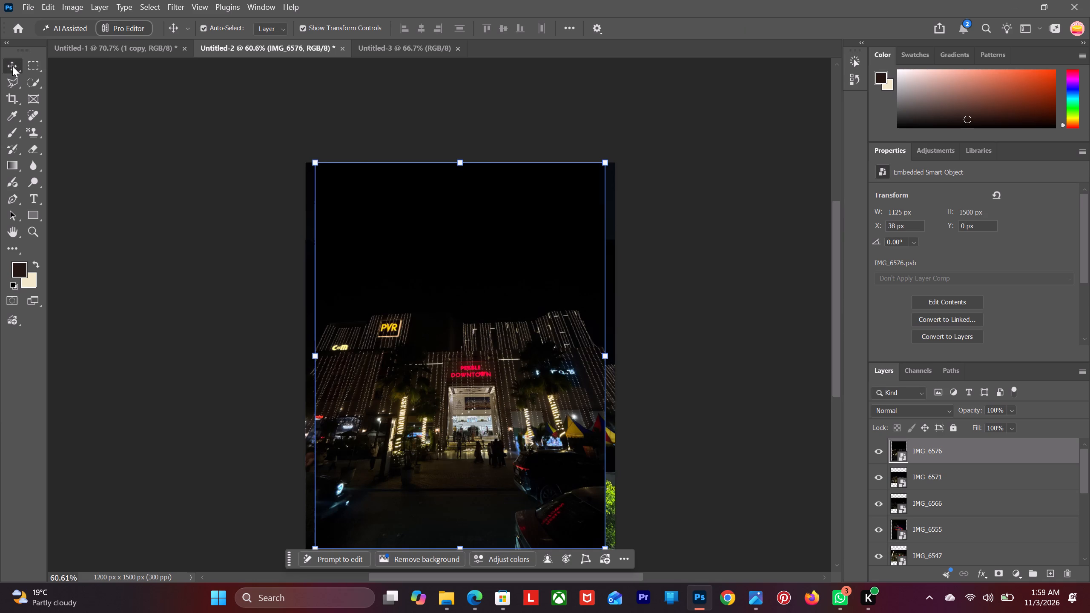
{"action": "left_click", "coordinate": [12, 66]}
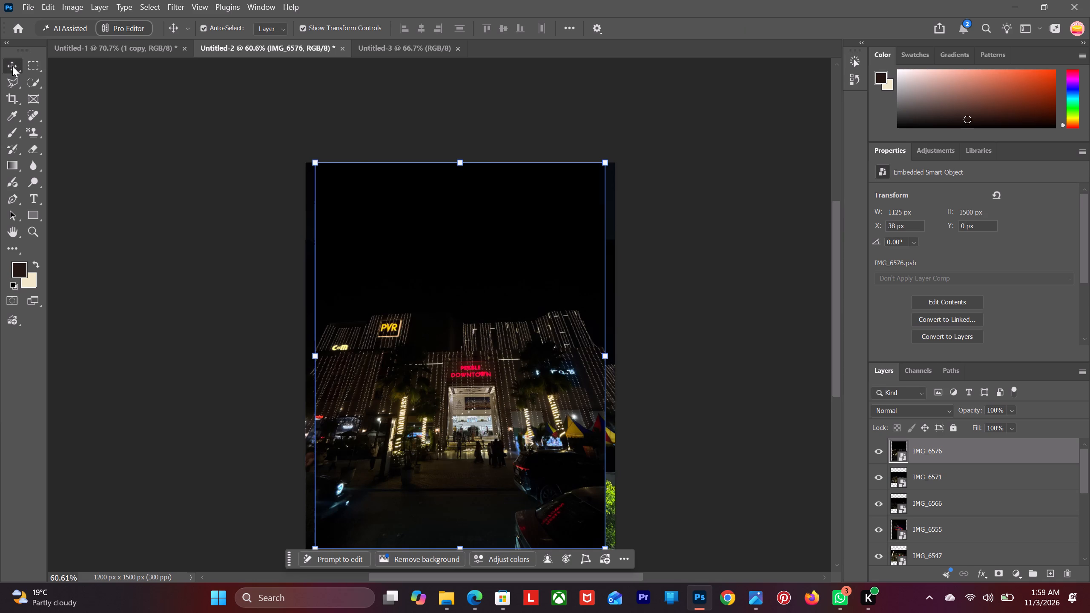
{"action": "left_click", "coordinate": [12, 66]}
{"action": "left_click", "coordinate": [190, 178]}
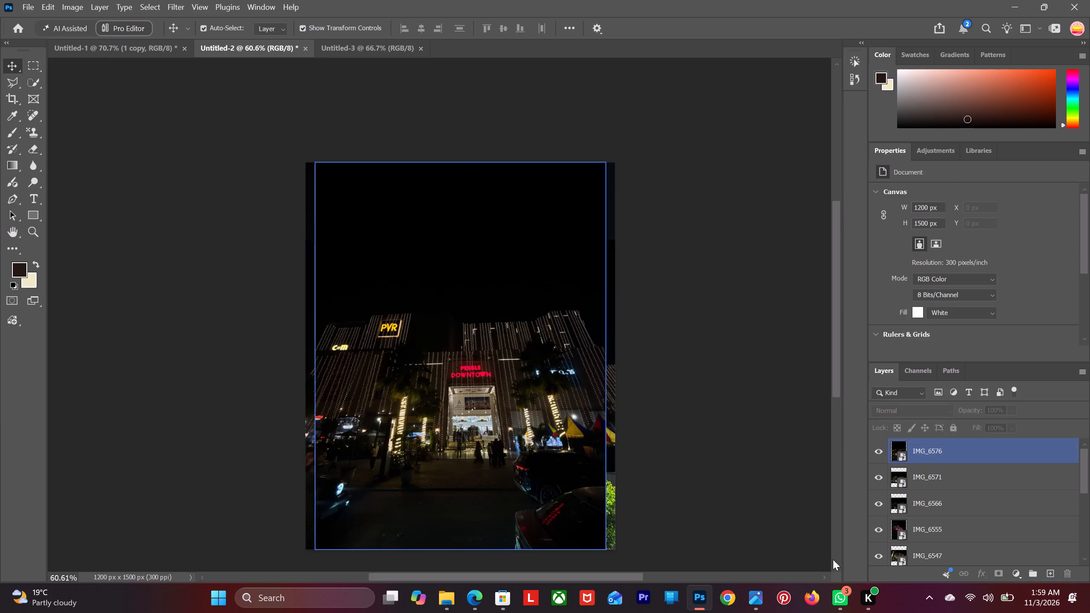
Examine the layer stack of Untitled-2, from the newly placed photos down to the pebble logo, IMG_6646(1) and Background.
{"action": "scroll", "coordinate": [1000, 499], "scroll_direction": "up", "scroll_amount": 3}
{"action": "scroll", "coordinate": [1000, 499], "scroll_direction": "down", "scroll_amount": 3}
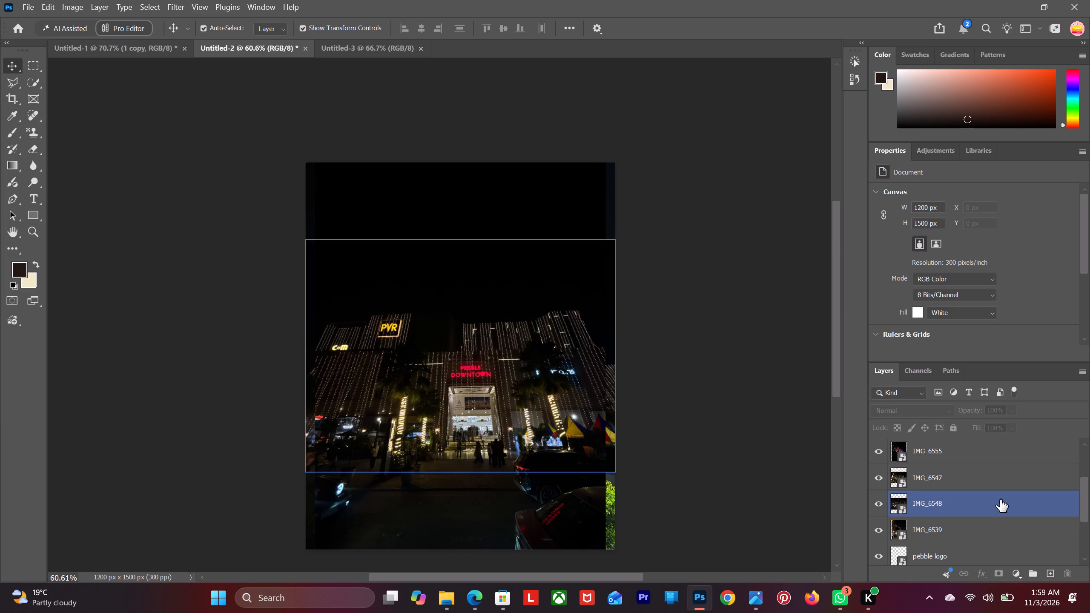
{"action": "scroll", "coordinate": [1000, 499], "scroll_direction": "down", "scroll_amount": 5}
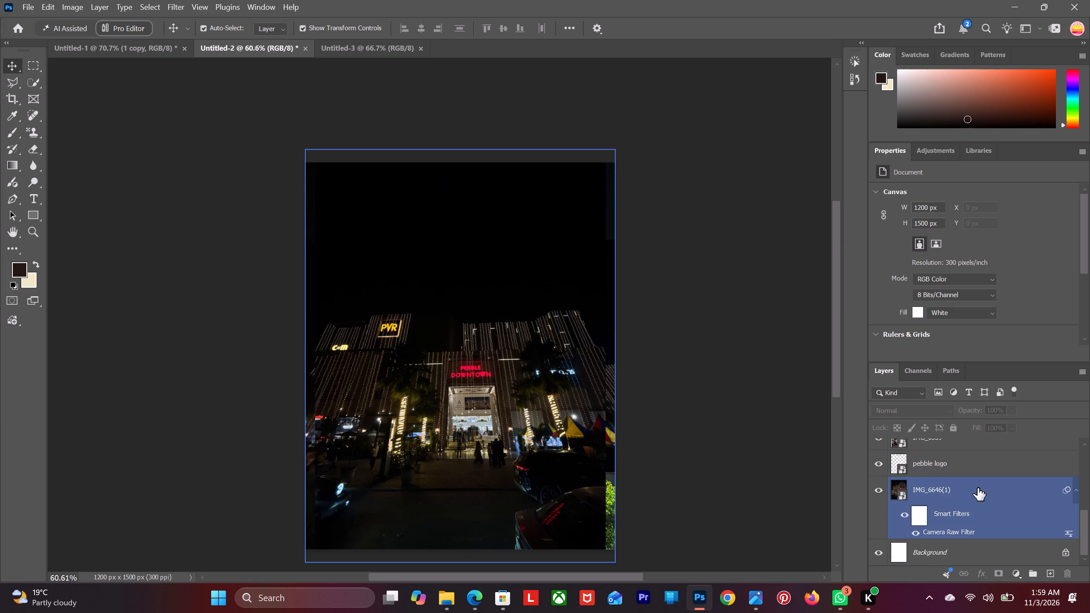
{"action": "scroll", "coordinate": [978, 488], "scroll_direction": "up", "scroll_amount": 11}
{"action": "scroll", "coordinate": [978, 488], "scroll_direction": "down", "scroll_amount": 5}
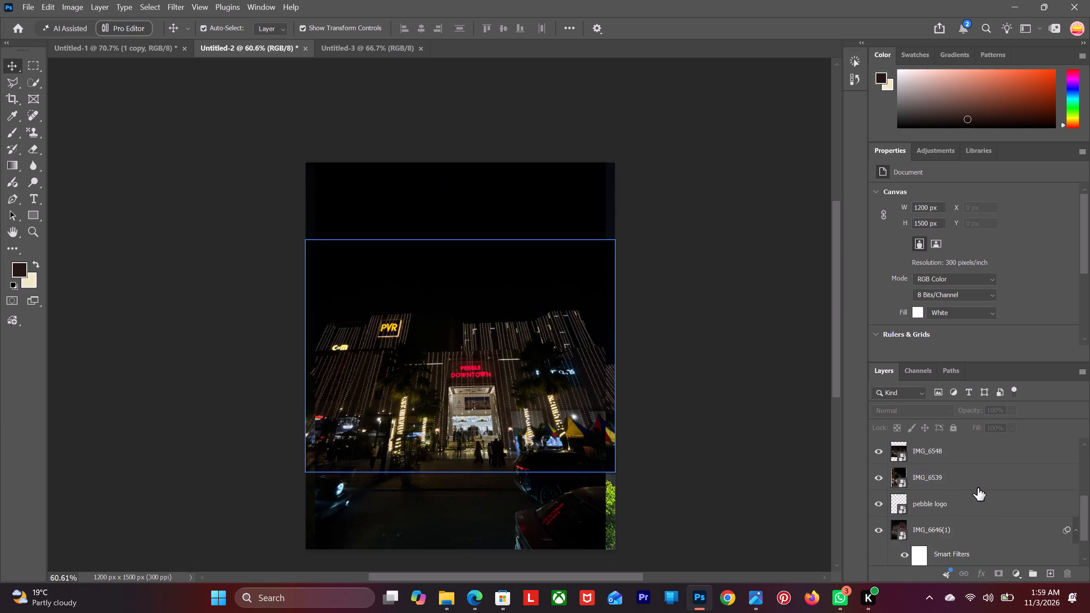
{"action": "scroll", "coordinate": [978, 488], "scroll_direction": "down", "scroll_amount": 6}
{"action": "scroll", "coordinate": [975, 494], "scroll_direction": "up", "scroll_amount": 6}
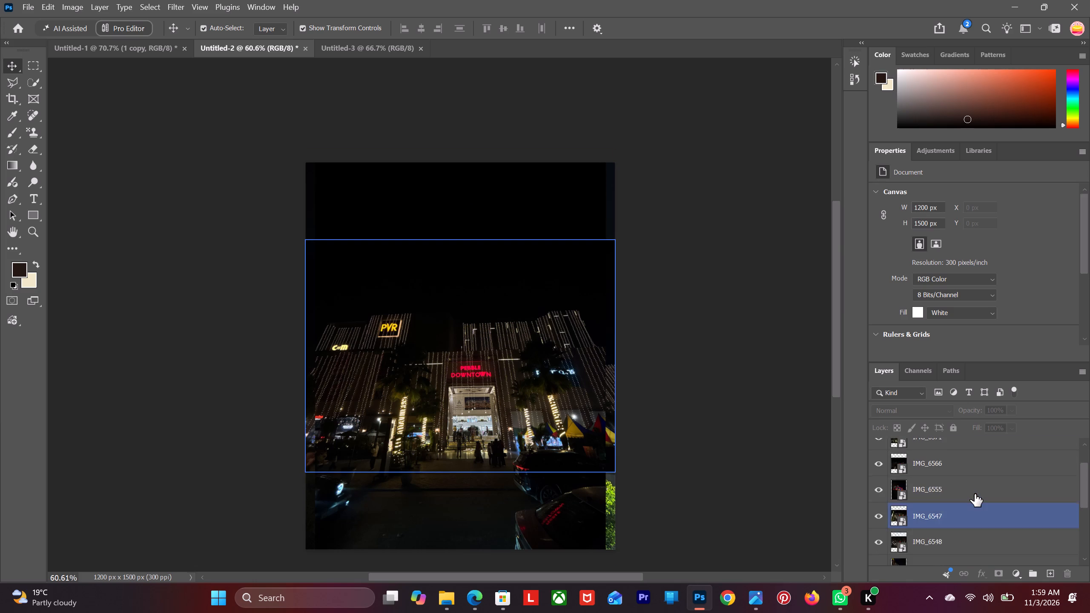
{"action": "scroll", "coordinate": [975, 494], "scroll_direction": "up", "scroll_amount": 9}
{"action": "scroll", "coordinate": [975, 494], "scroll_direction": "down", "scroll_amount": 5}
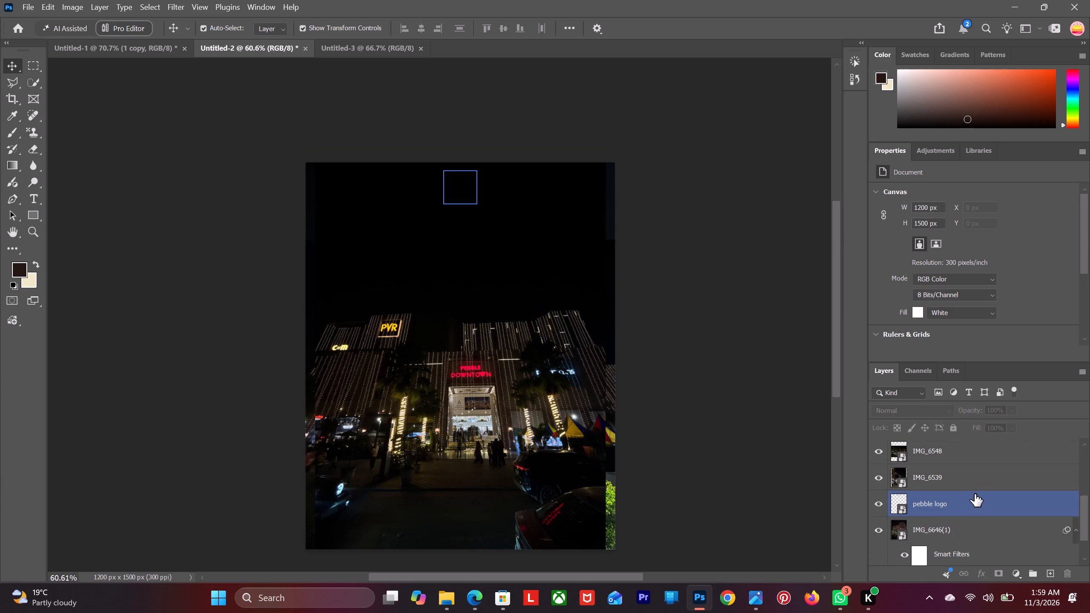
{"action": "scroll", "coordinate": [975, 494], "scroll_direction": "down", "scroll_amount": 5}
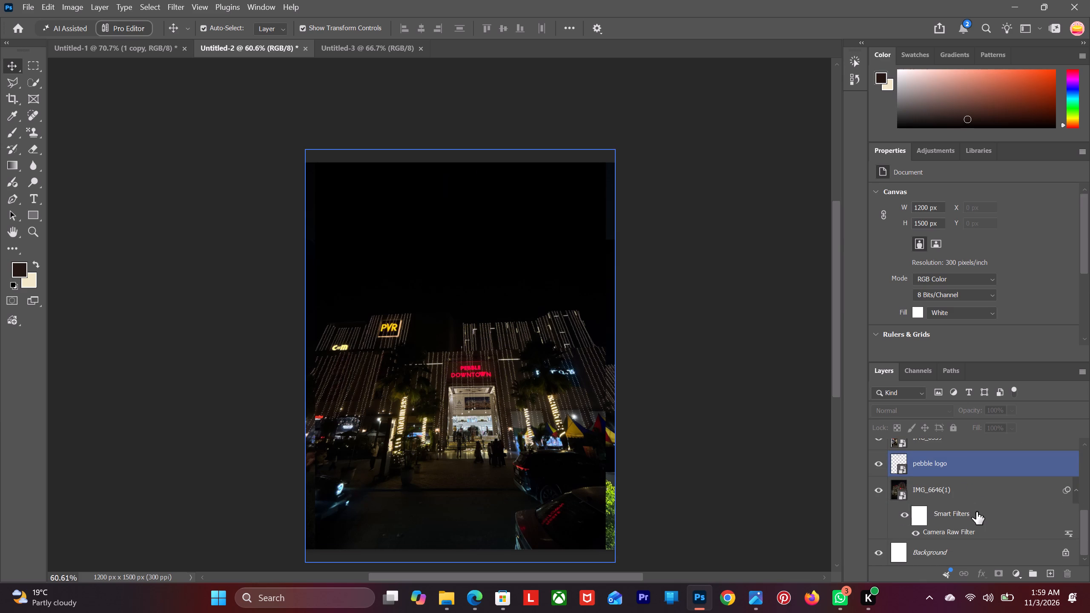
Move the pebble logo layer to the top of the layer stack, above IMG_6576, and leave no layer selected.
{"action": "left_click_drag", "start_coordinate": [973, 463], "coordinate": [973, 440]}
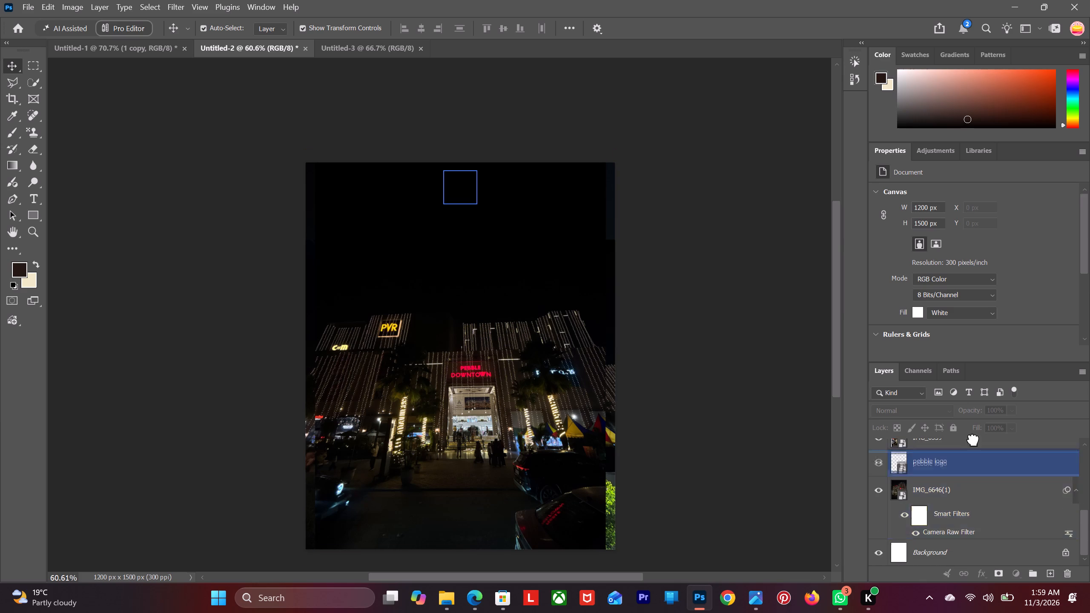
{"action": "left_click_drag", "start_coordinate": [973, 440], "coordinate": [975, 438]}
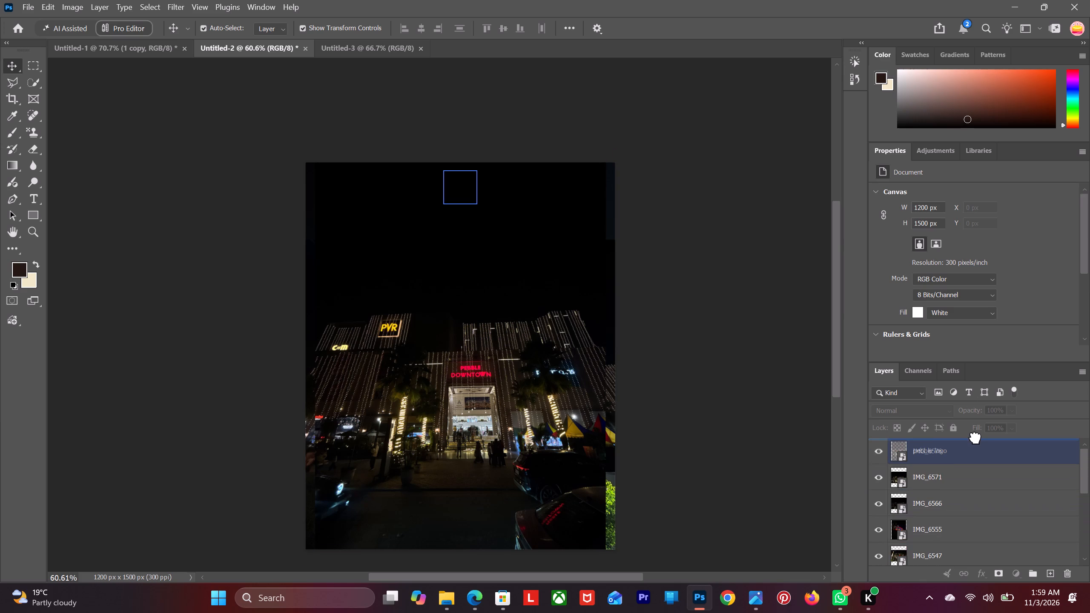
{"action": "left_click_drag", "start_coordinate": [975, 438], "coordinate": [978, 425]}
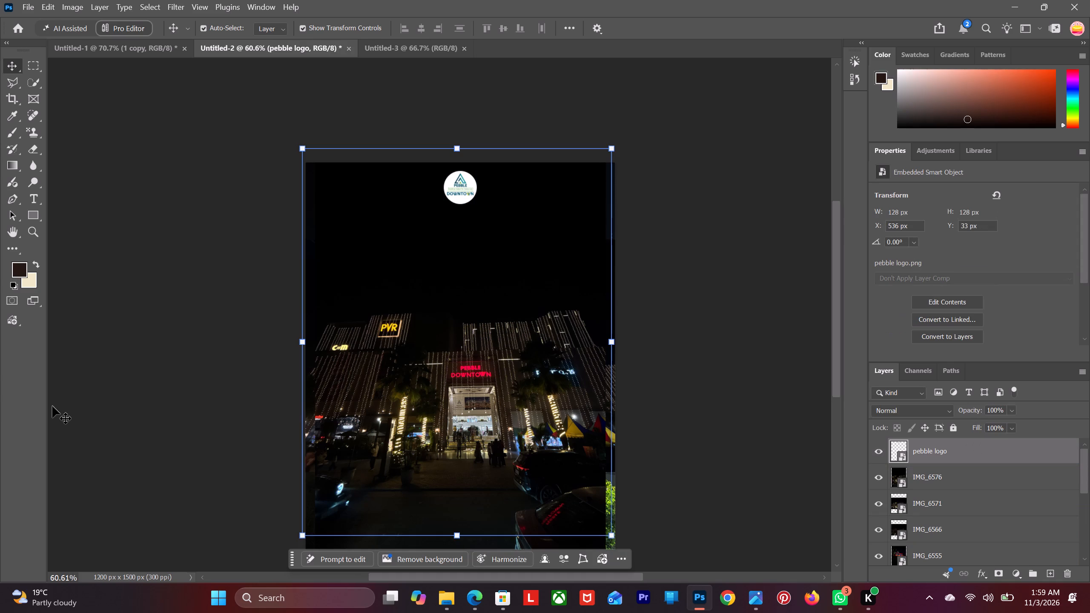
{"action": "left_click", "coordinate": [164, 324]}
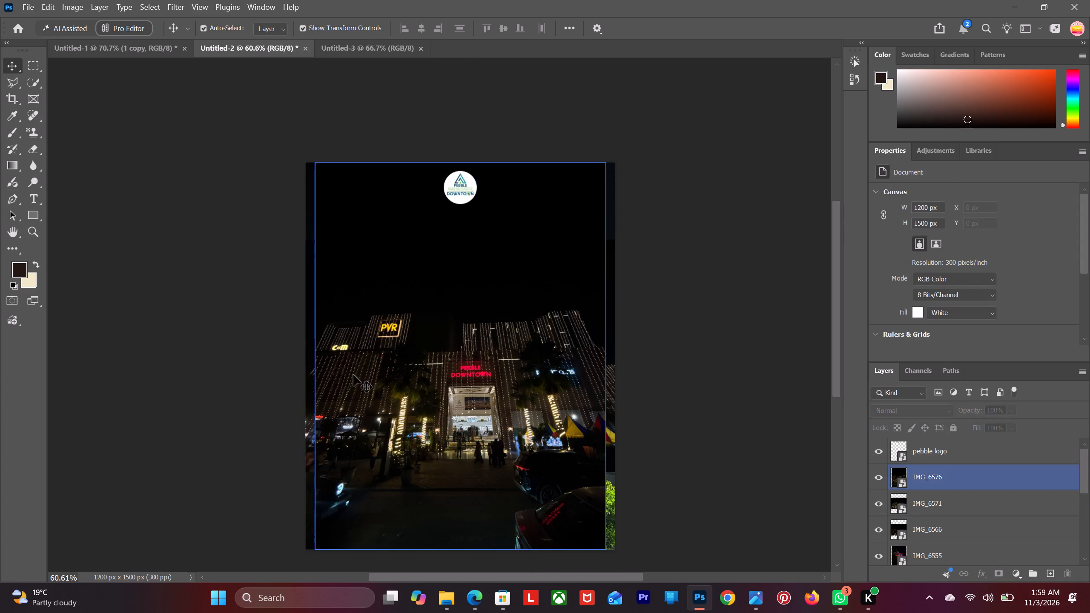
Hide the photo layers IMG_6576, IMG_6571 and IMG_6566, leaving IMG_6555 as the topmost visible photo.
{"action": "left_click", "coordinate": [878, 478]}
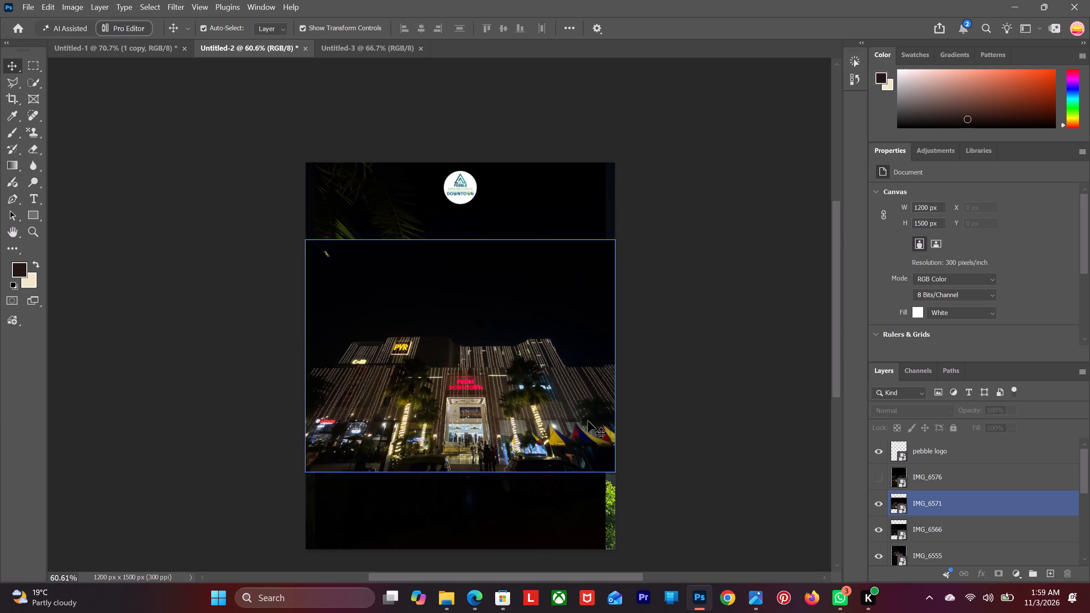
{"action": "scroll", "coordinate": [706, 414], "scroll_direction": "down", "scroll_amount": 4}
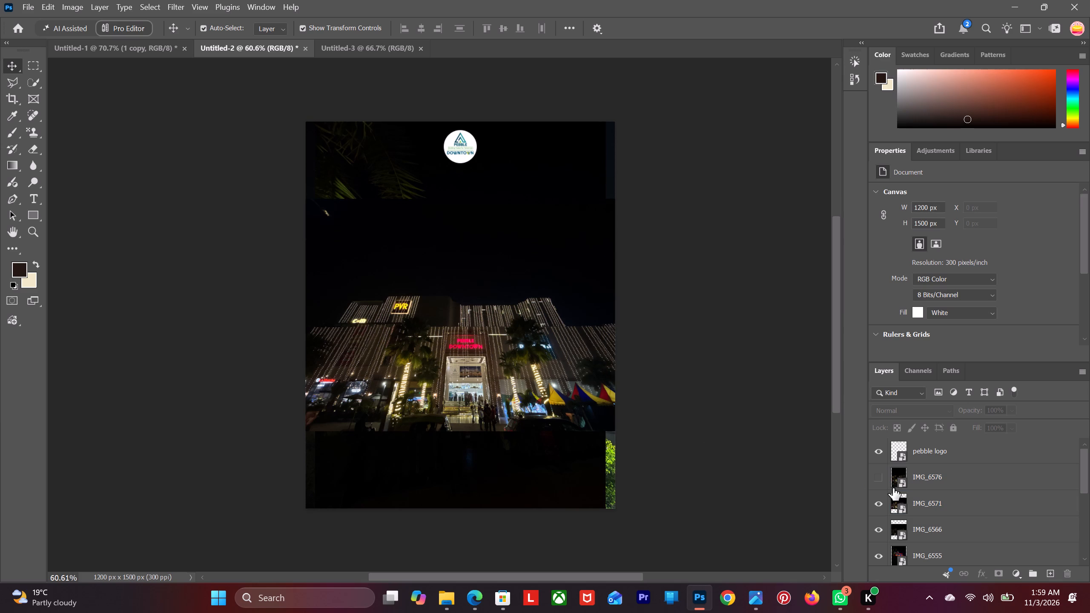
{"action": "left_click", "coordinate": [880, 503]}
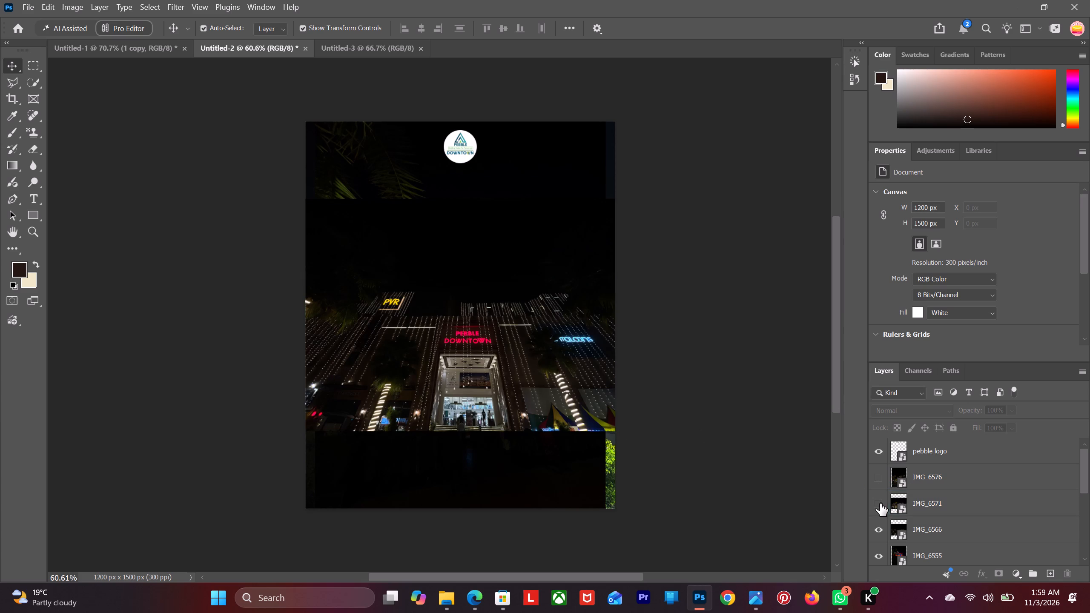
{"action": "left_click", "coordinate": [875, 533]}
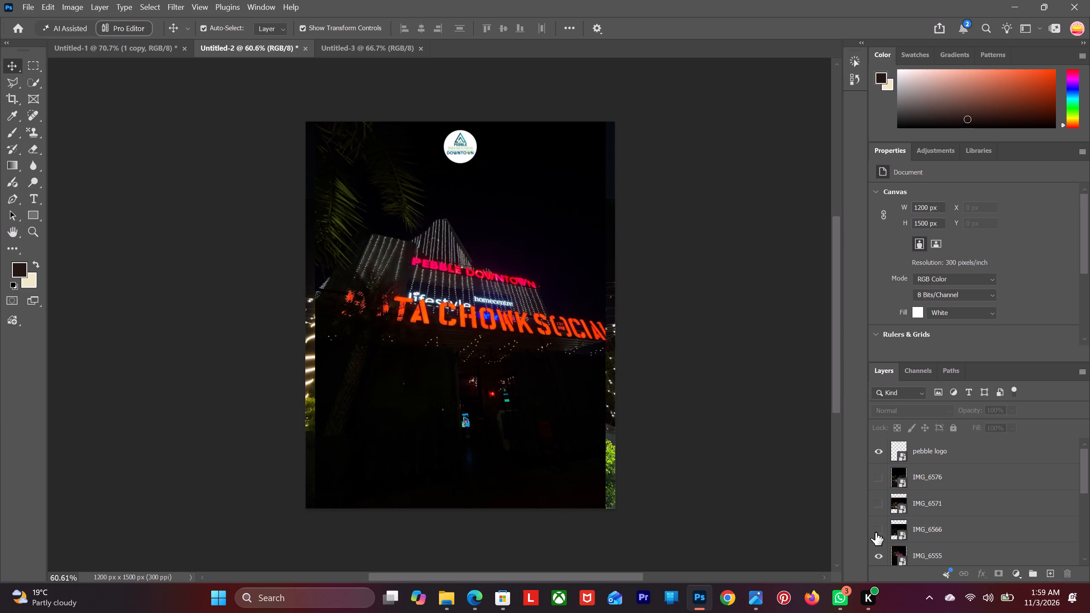
{"action": "scroll", "coordinate": [875, 533], "scroll_direction": "down", "scroll_amount": 1}
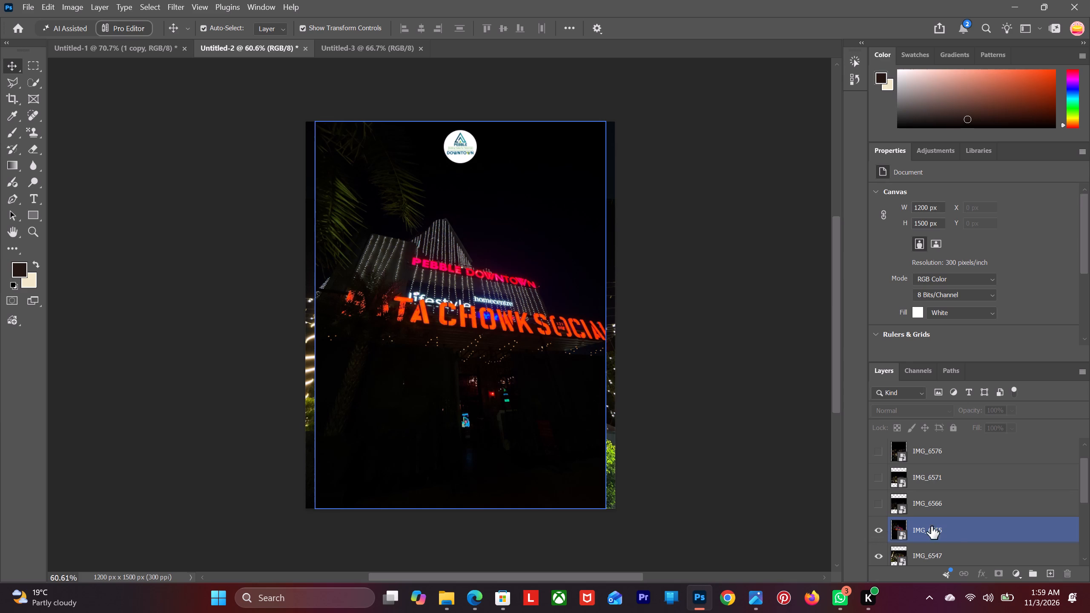
Scale IMG_6555 proportionally from both sides to span the full canvas width, 1200 x 1600 px, and commit the transform.
{"action": "left_click", "coordinate": [954, 529]}
{"action": "left_click_drag", "start_coordinate": [320, 316], "coordinate": [318, 316]}
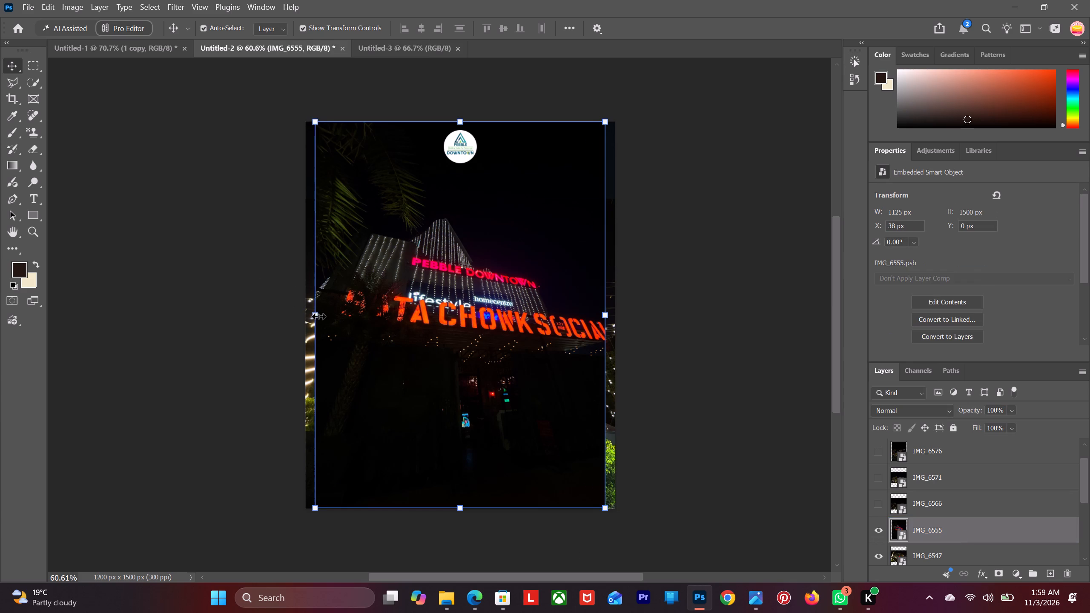
{"action": "left_click_drag", "start_coordinate": [318, 316], "coordinate": [311, 313]}
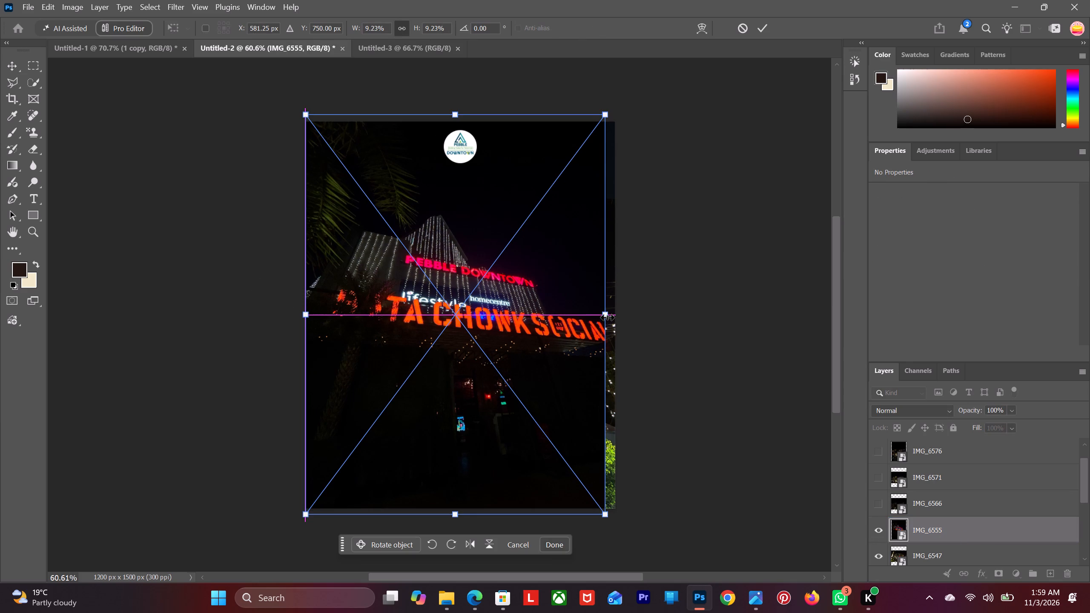
{"action": "left_click_drag", "start_coordinate": [607, 317], "coordinate": [613, 316]}
{"action": "left_click", "coordinate": [204, 257]}
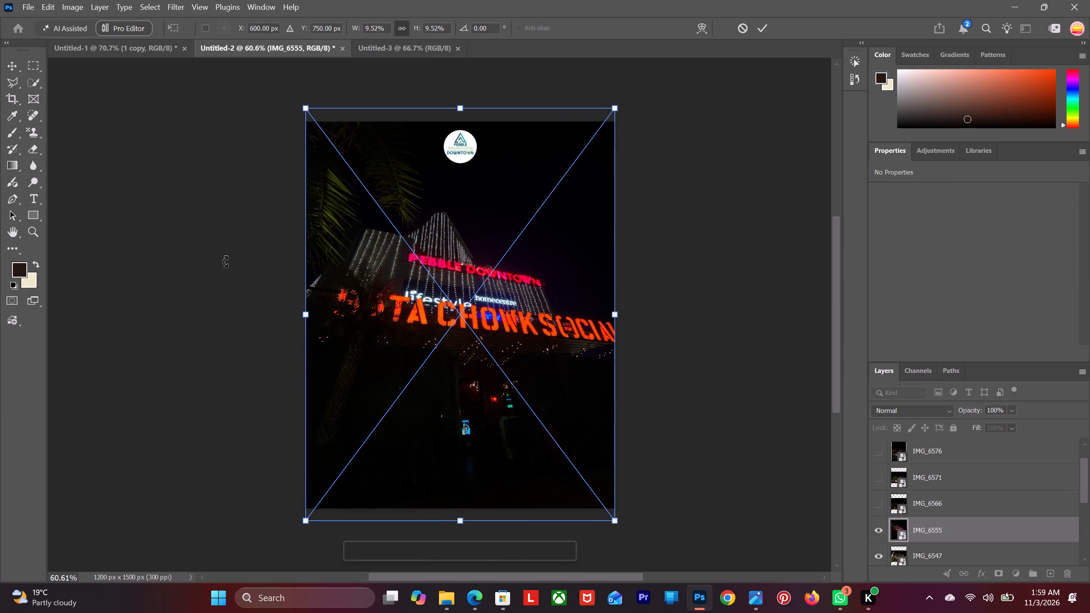
{"action": "left_click", "coordinate": [217, 261]}
{"action": "left_click", "coordinate": [12, 64]}
{"action": "left_click", "coordinate": [114, 112]}
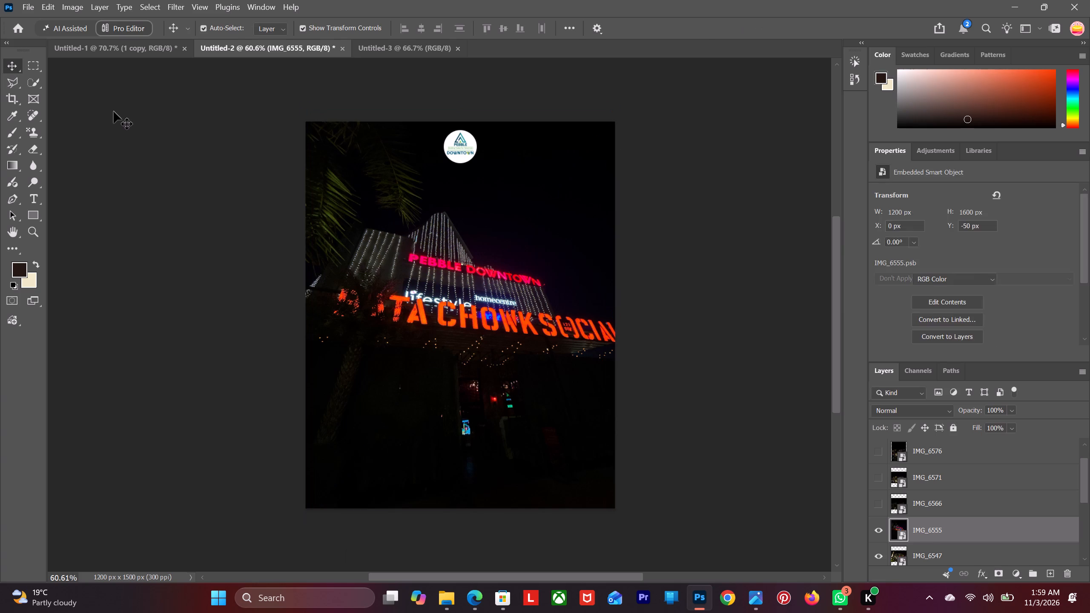
{"action": "scroll", "coordinate": [221, 258], "scroll_direction": "down", "scroll_amount": 1, "text": "alt"}
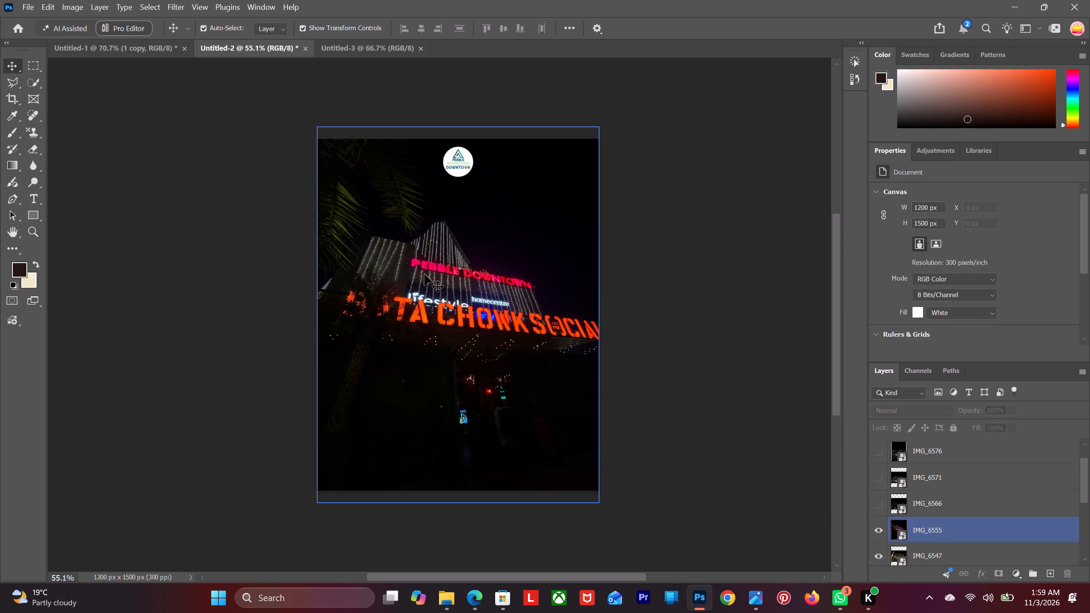
Export the IMG_6555 design as a 1200 x 1500 px PNG named 1 into the pebble nov folder on drive D.
{"action": "left_click", "coordinate": [29, 9]}
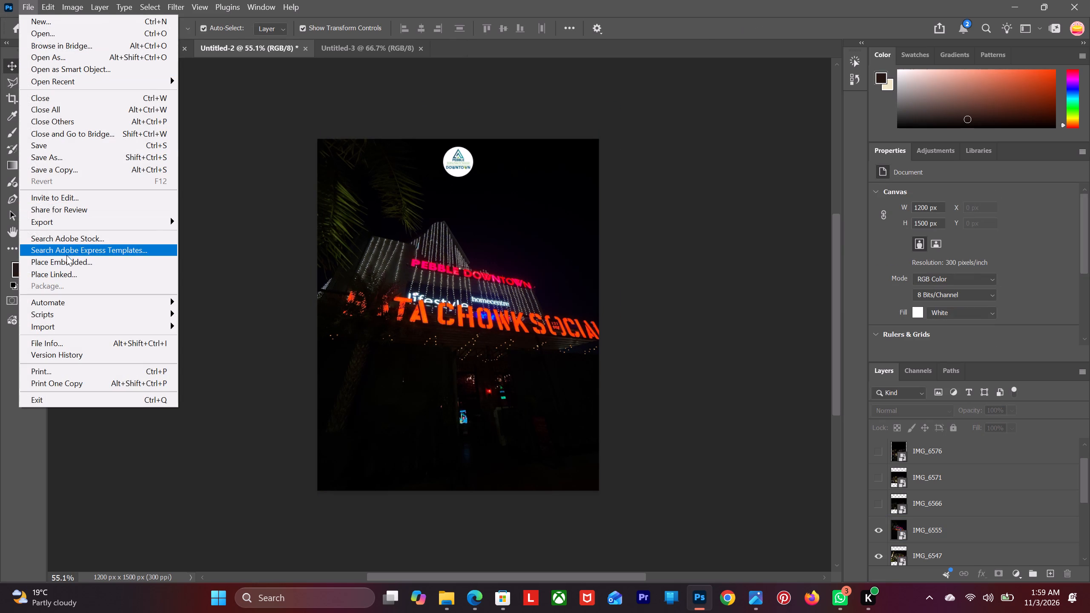
{"action": "left_click", "coordinate": [69, 222]}
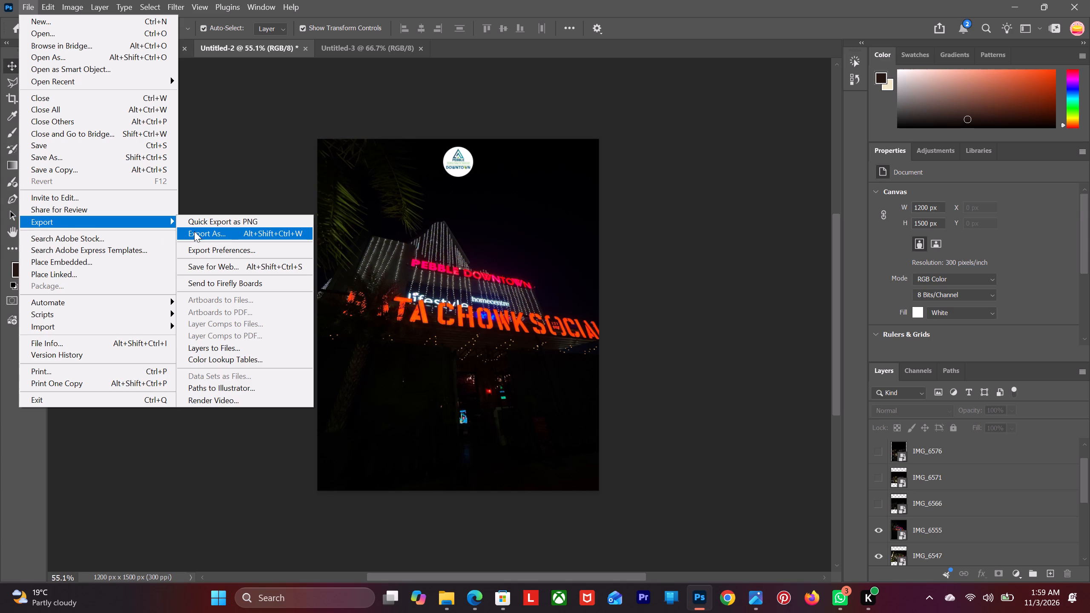
{"action": "left_click", "coordinate": [194, 231]}
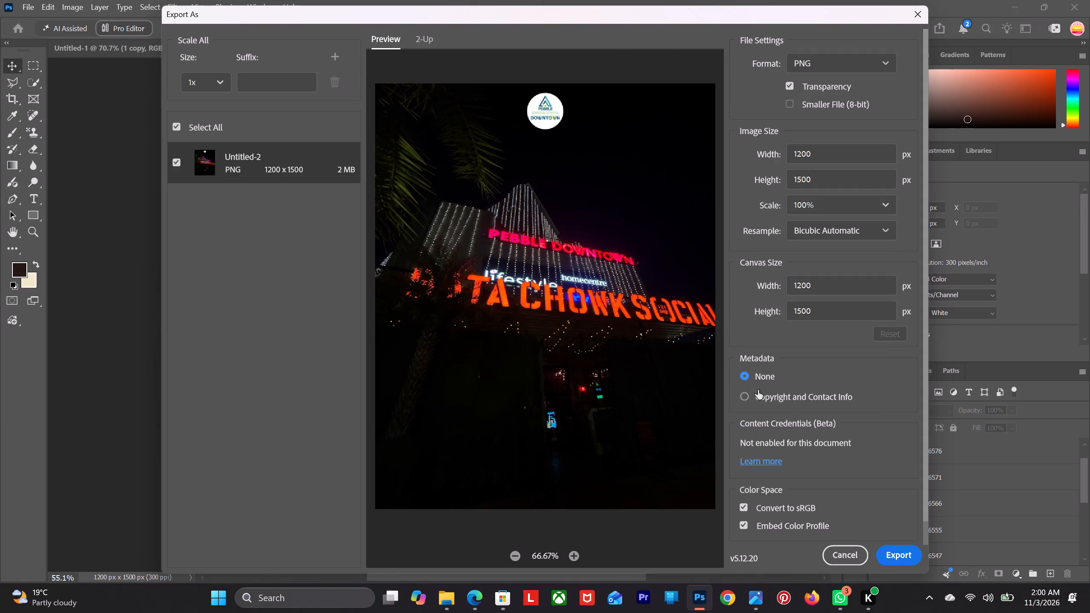
{"action": "left_click", "coordinate": [896, 557]}
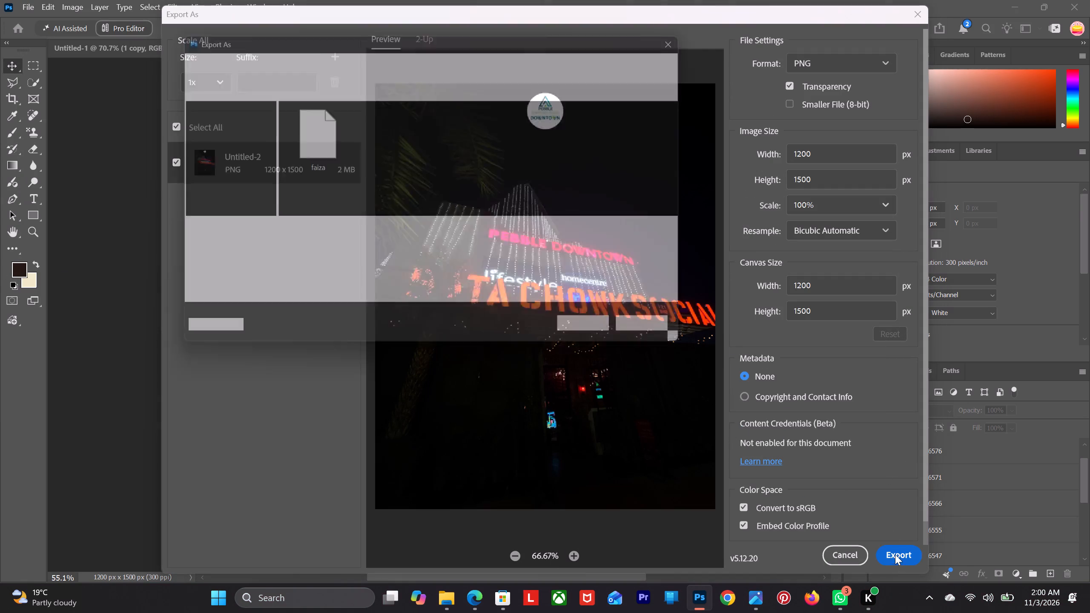
{"action": "scroll", "coordinate": [207, 182], "scroll_direction": "down", "scroll_amount": 1}
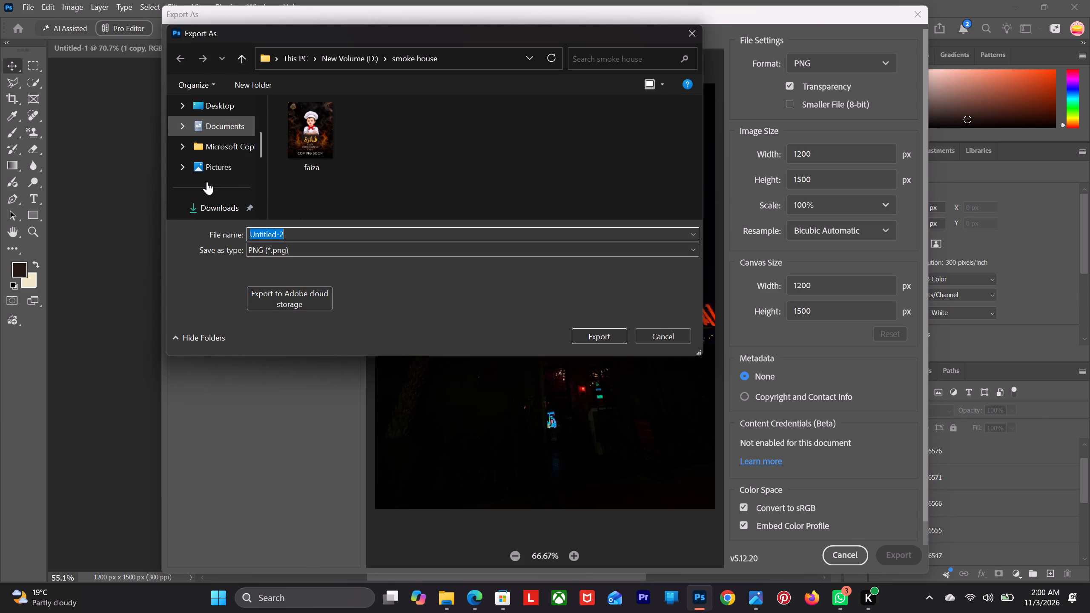
{"action": "scroll", "coordinate": [207, 182], "scroll_direction": "down", "scroll_amount": 1}
{"action": "scroll", "coordinate": [207, 176], "scroll_direction": "up", "scroll_amount": 2}
{"action": "scroll", "coordinate": [207, 176], "scroll_direction": "down", "scroll_amount": 1}
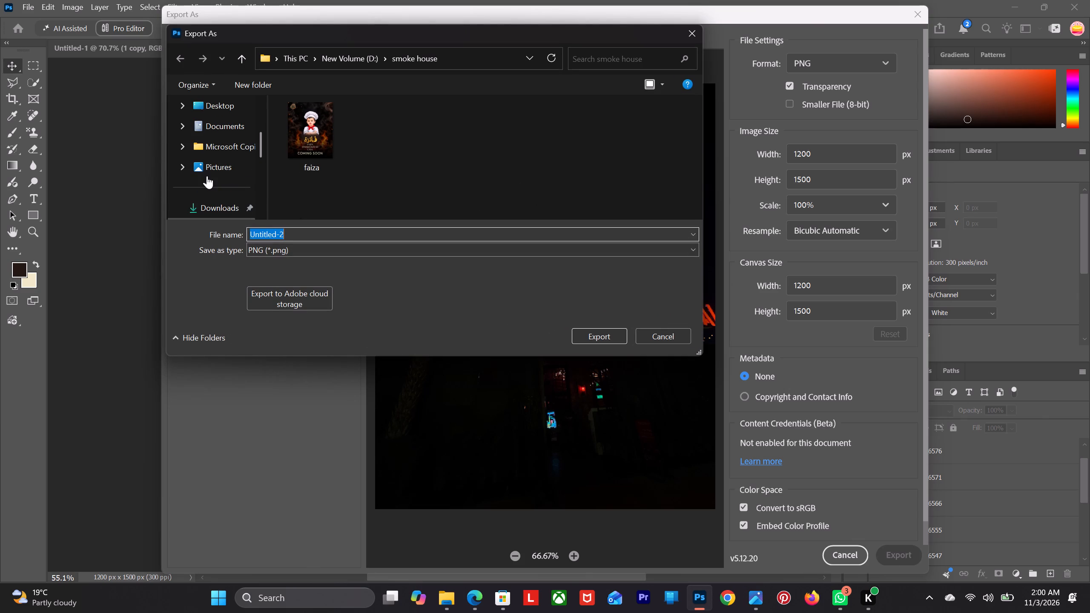
{"action": "scroll", "coordinate": [212, 207], "scroll_direction": "down", "scroll_amount": 3}
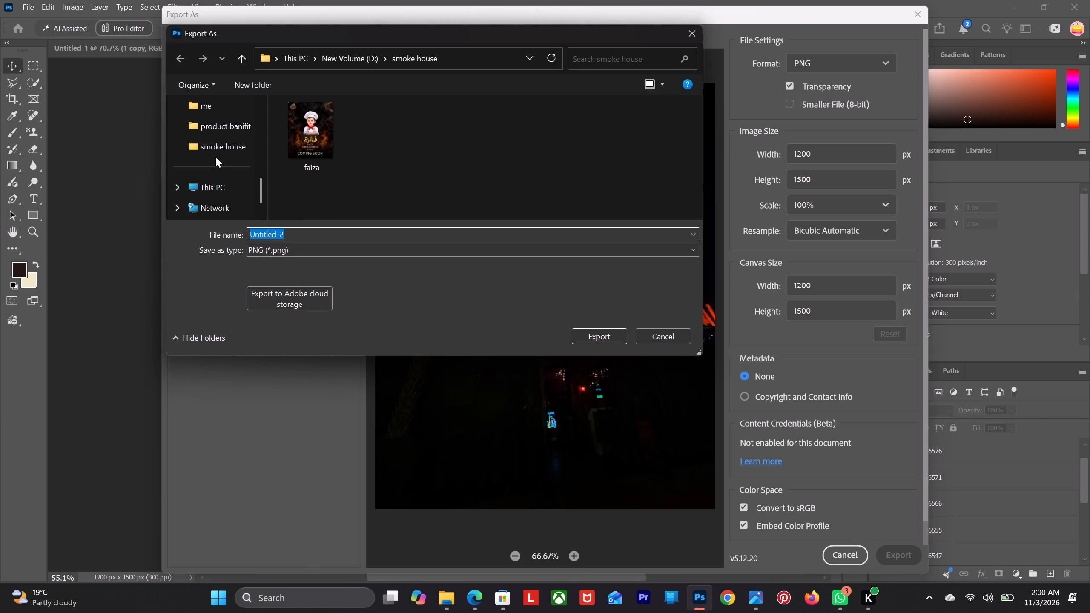
{"action": "left_click", "coordinate": [218, 182]}
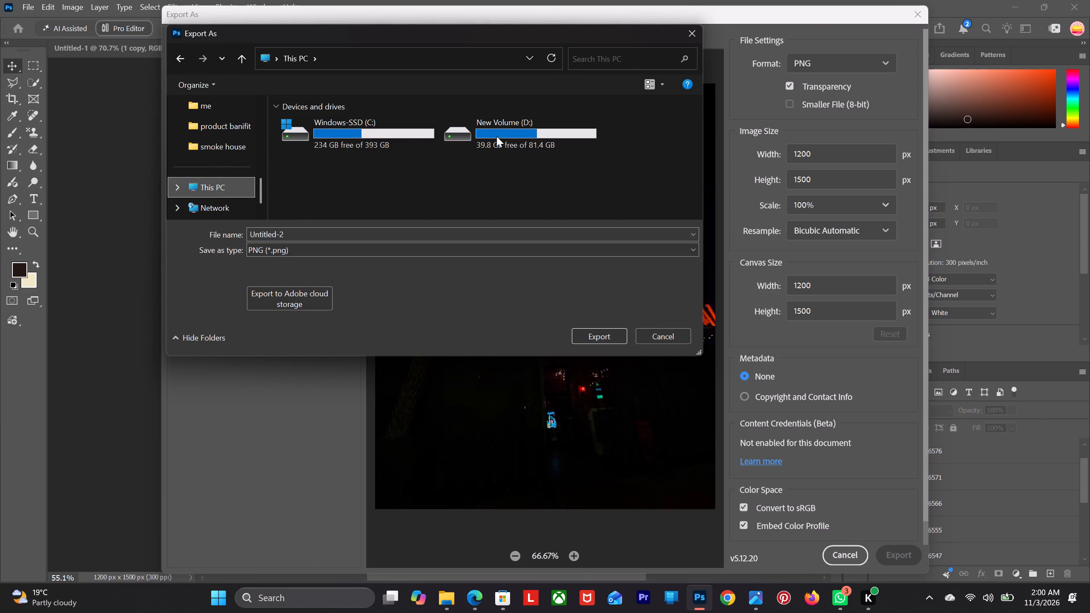
{"action": "double_click", "coordinate": [496, 136]}
{"action": "scroll", "coordinate": [565, 156], "scroll_direction": "down", "scroll_amount": 5}
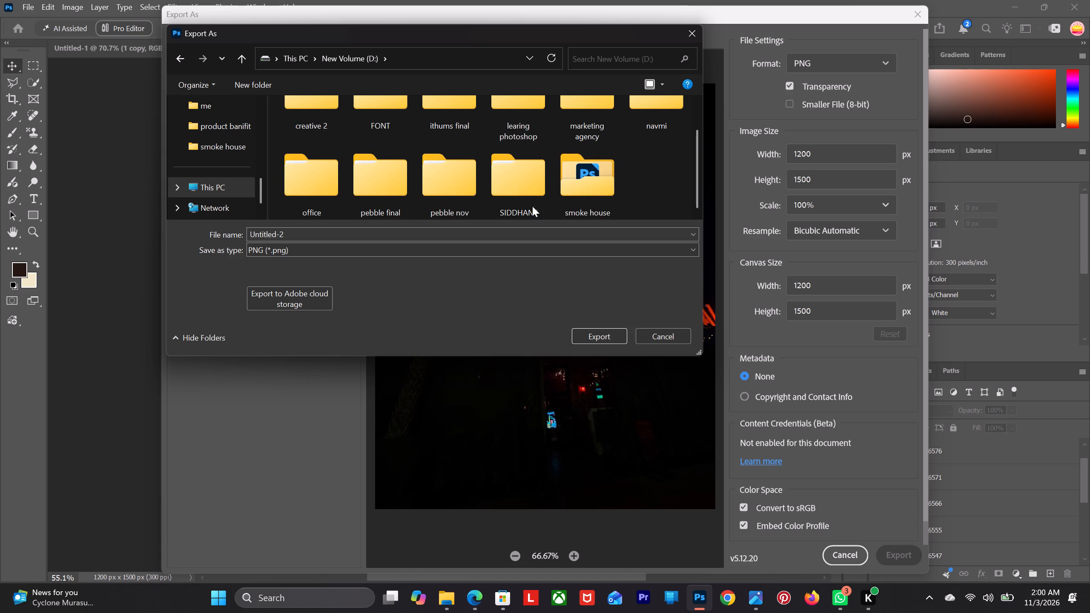
{"action": "double_click", "coordinate": [465, 193]}
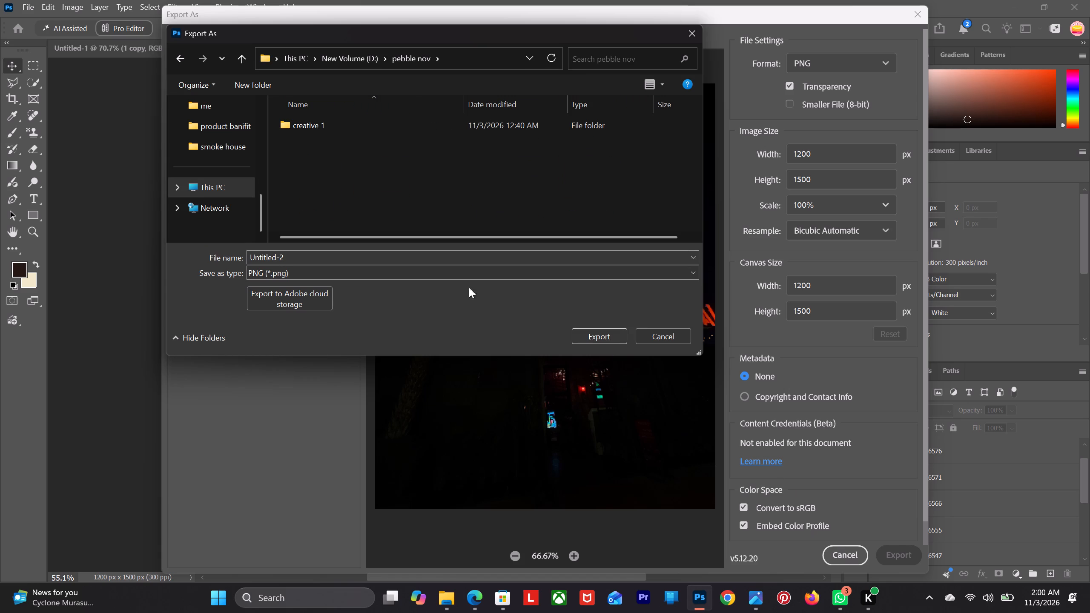
{"action": "left_click_drag", "start_coordinate": [297, 255], "coordinate": [215, 248]}
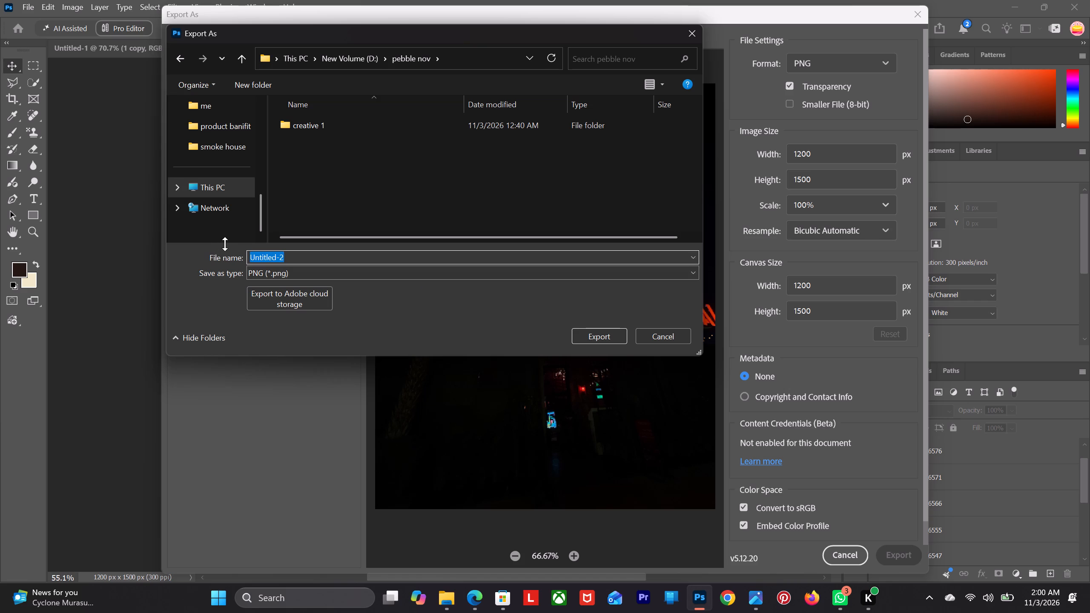
{"action": "key", "text": "1"}
{"action": "left_click", "coordinate": [591, 336]}
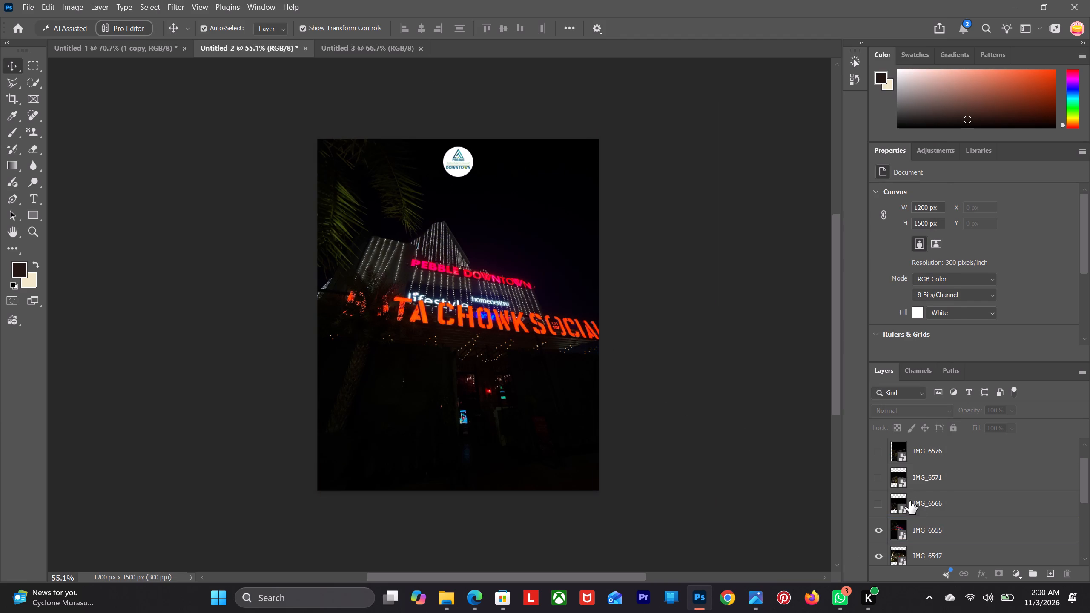
Hide the photo layers IMG_6555 and IMG_6547 so that IMG_6548 is the topmost visible photo.
{"action": "scroll", "coordinate": [884, 503], "scroll_direction": "down", "scroll_amount": 1}
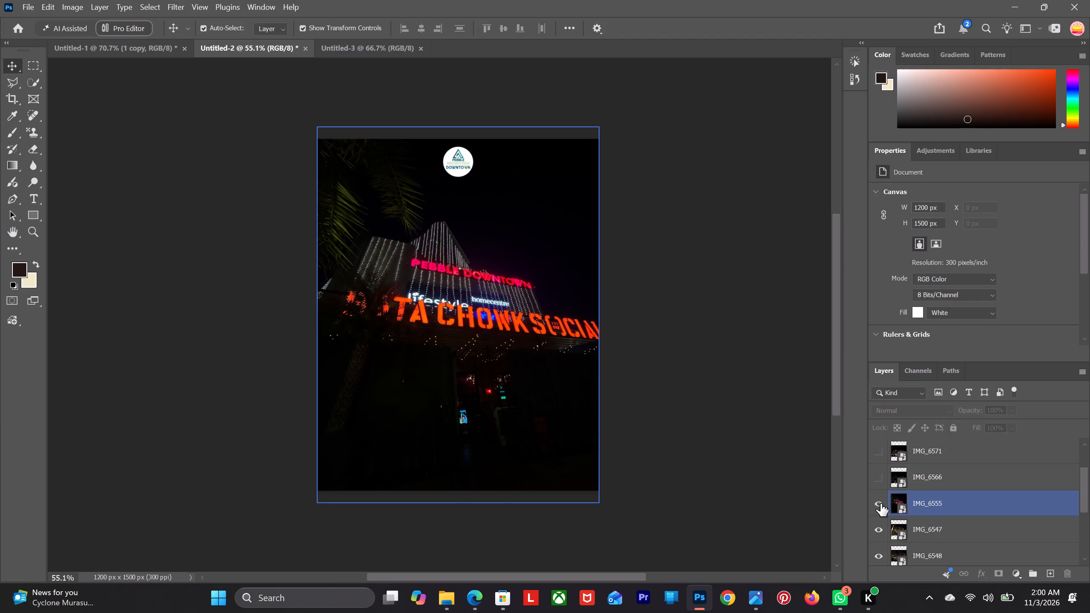
{"action": "left_click", "coordinate": [881, 504]}
{"action": "scroll", "coordinate": [881, 504], "scroll_direction": "down", "scroll_amount": 1}
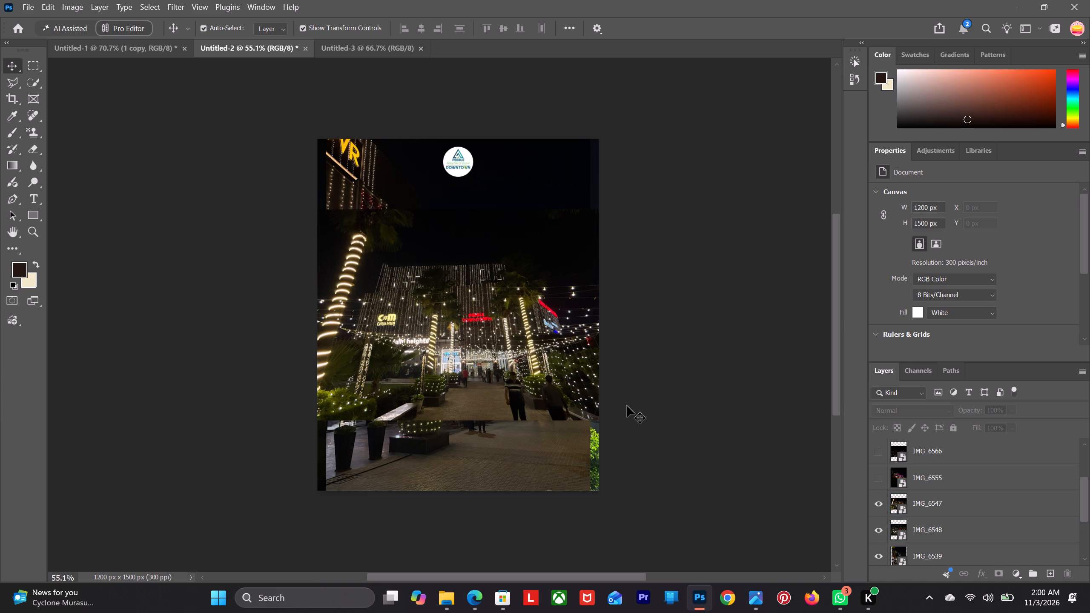
{"action": "left_click", "coordinate": [503, 371]}
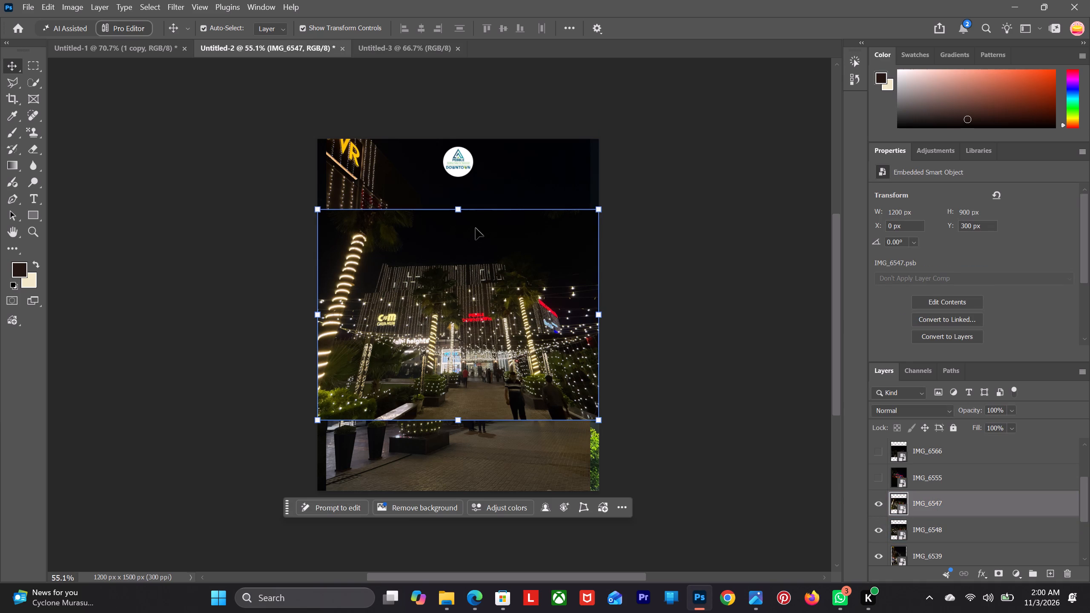
{"action": "left_click", "coordinate": [879, 504]}
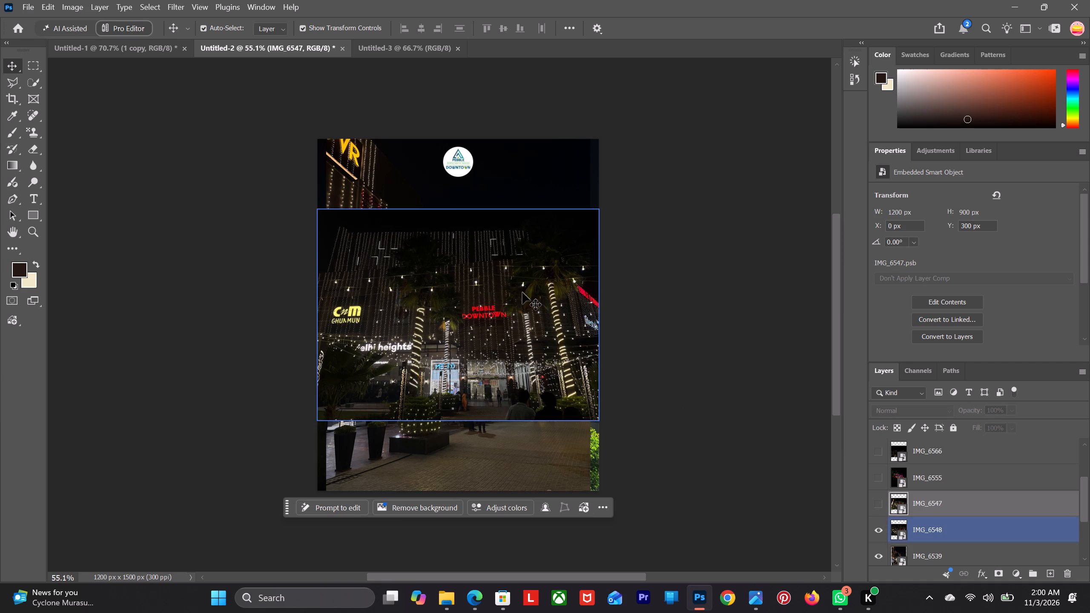
Scale the IMG_6548 photo proportionally to 2000 x 1500 px to fill the canvas height, shift it to X -464 px, and commit the transform.
{"action": "left_click", "coordinate": [461, 291]}
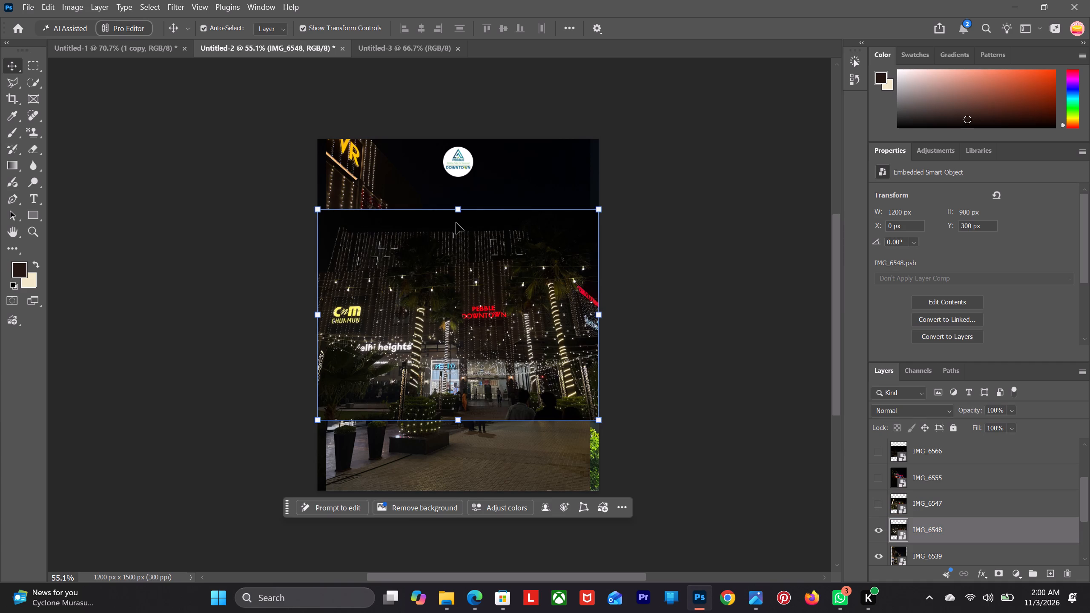
{"action": "left_click_drag", "start_coordinate": [458, 212], "coordinate": [458, 199]}
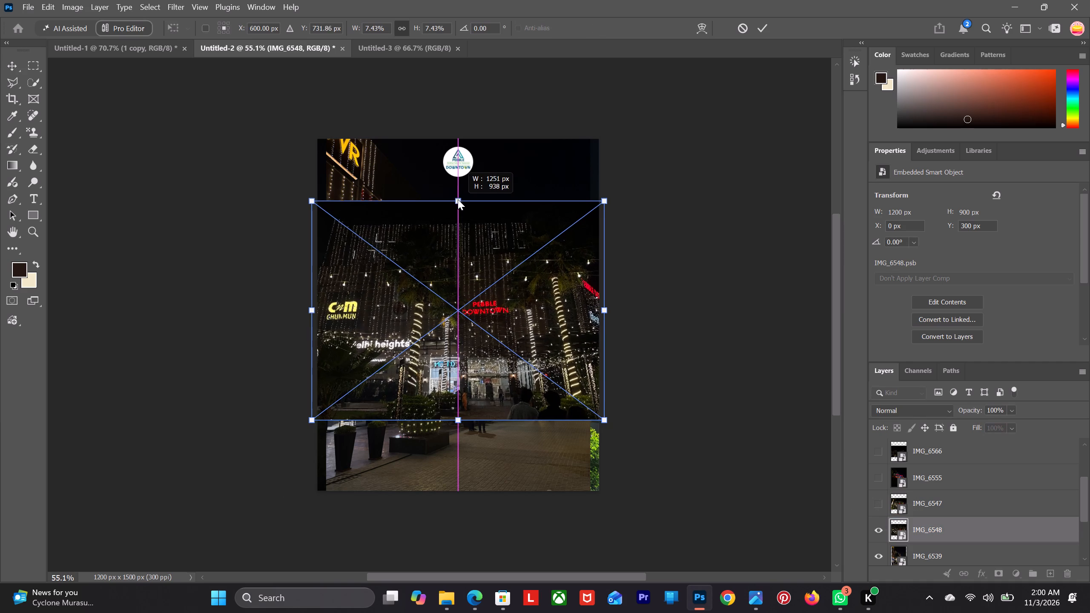
{"action": "left_click_drag", "start_coordinate": [458, 199], "coordinate": [460, 165]}
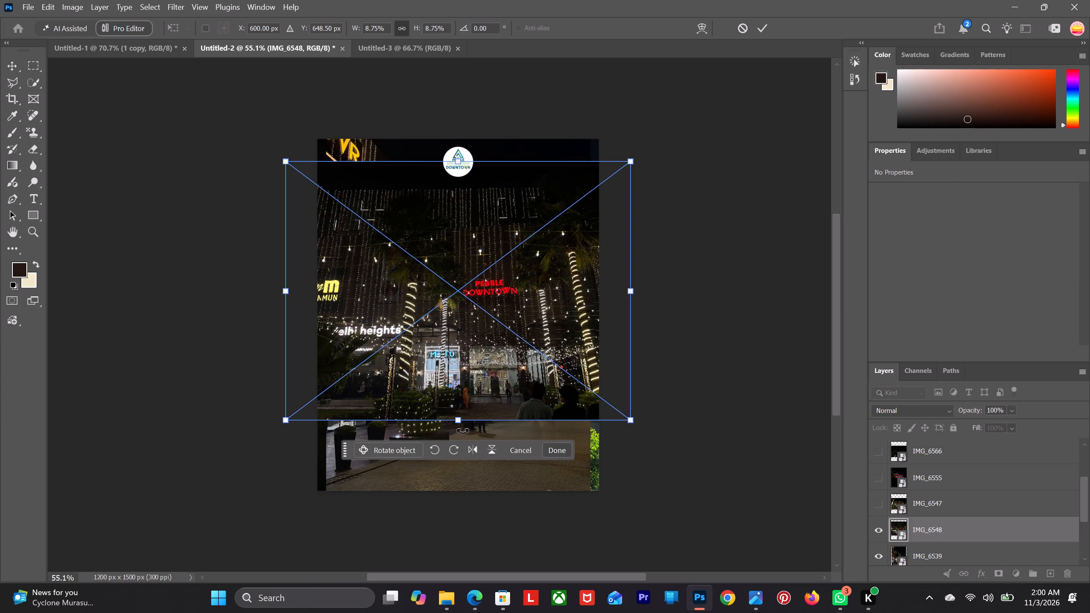
{"action": "left_click_drag", "start_coordinate": [459, 420], "coordinate": [459, 460]}
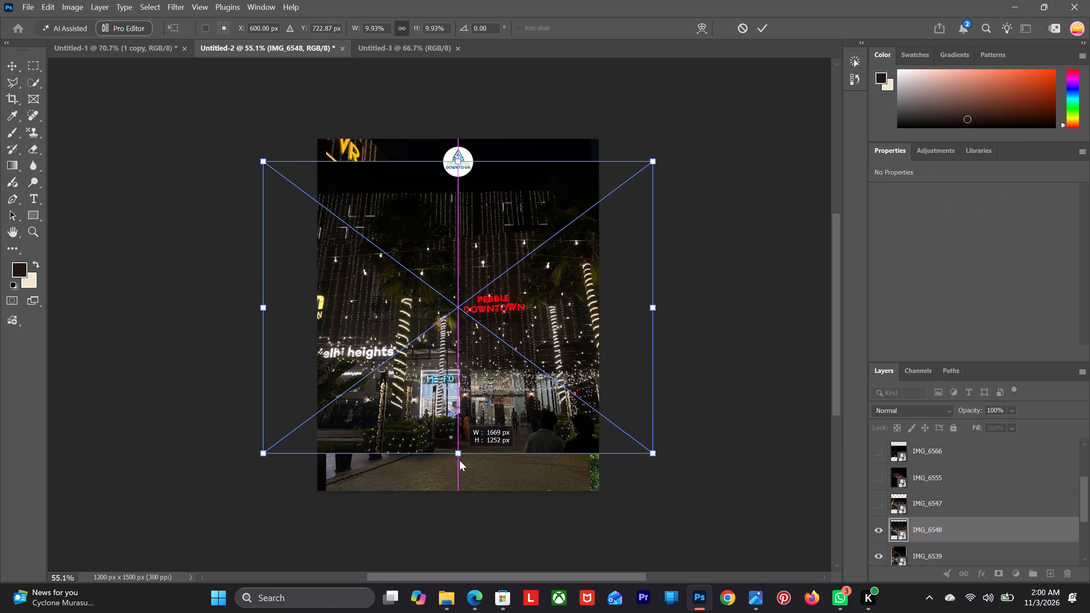
{"action": "left_click_drag", "start_coordinate": [459, 460], "coordinate": [464, 491]}
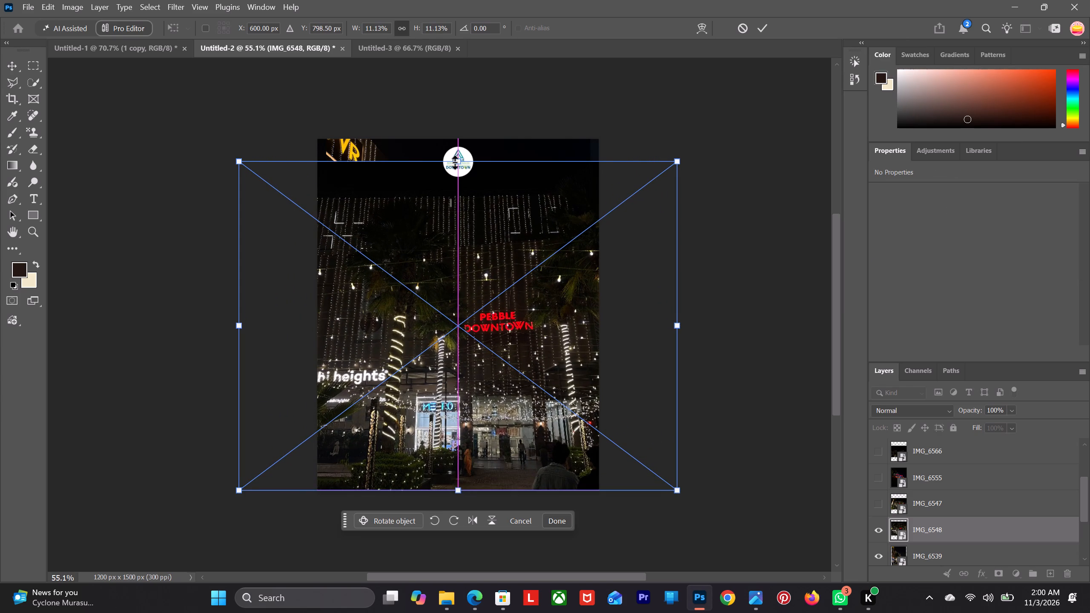
{"action": "left_click_drag", "start_coordinate": [455, 162], "coordinate": [456, 135]}
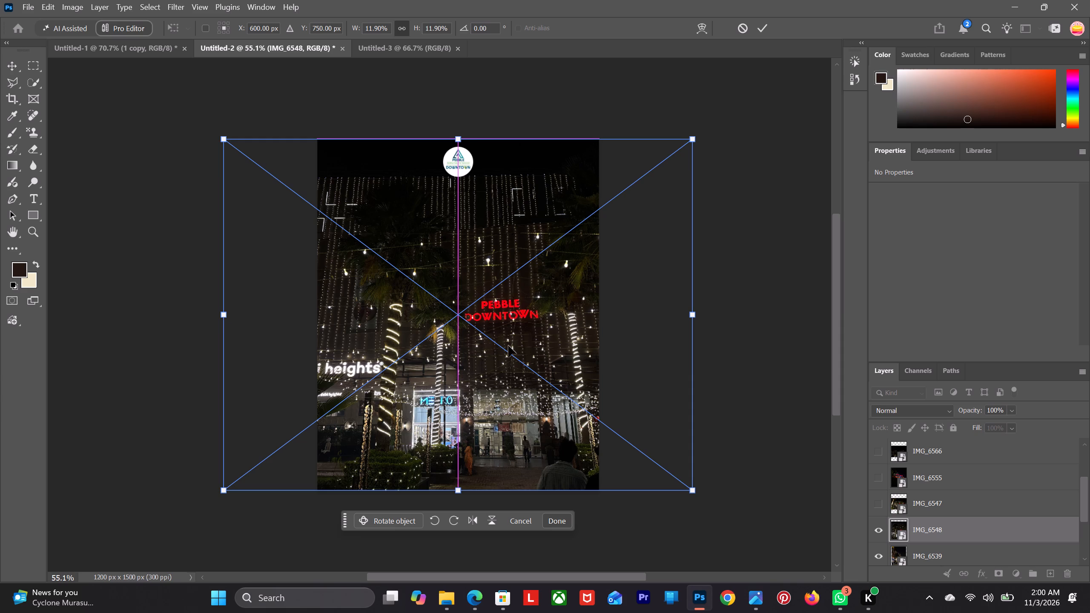
{"action": "left_click_drag", "start_coordinate": [501, 372], "coordinate": [504, 374]}
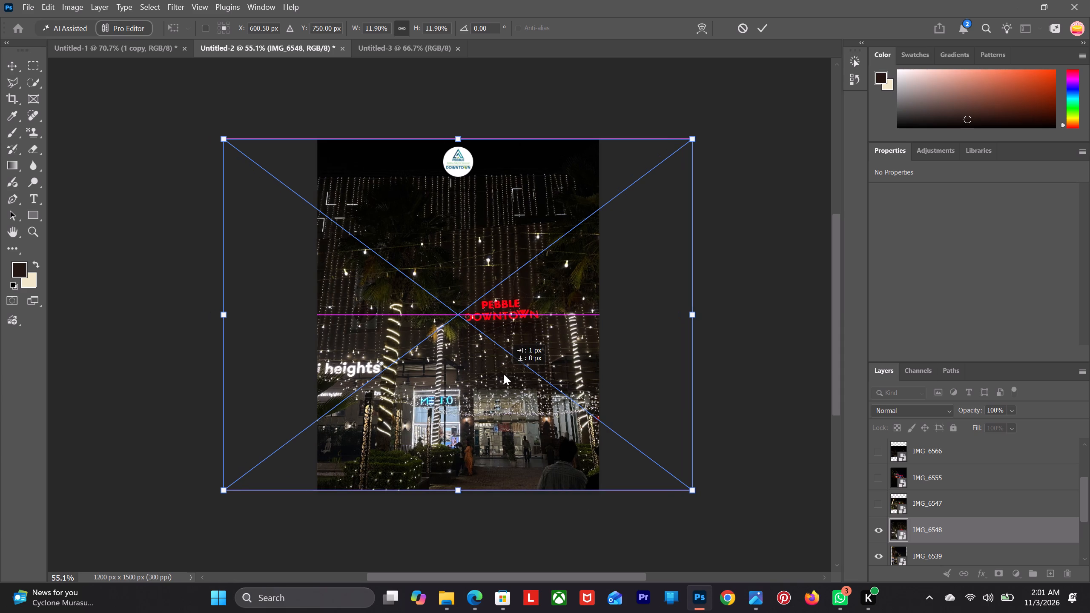
{"action": "left_click_drag", "start_coordinate": [504, 374], "coordinate": [487, 372]}
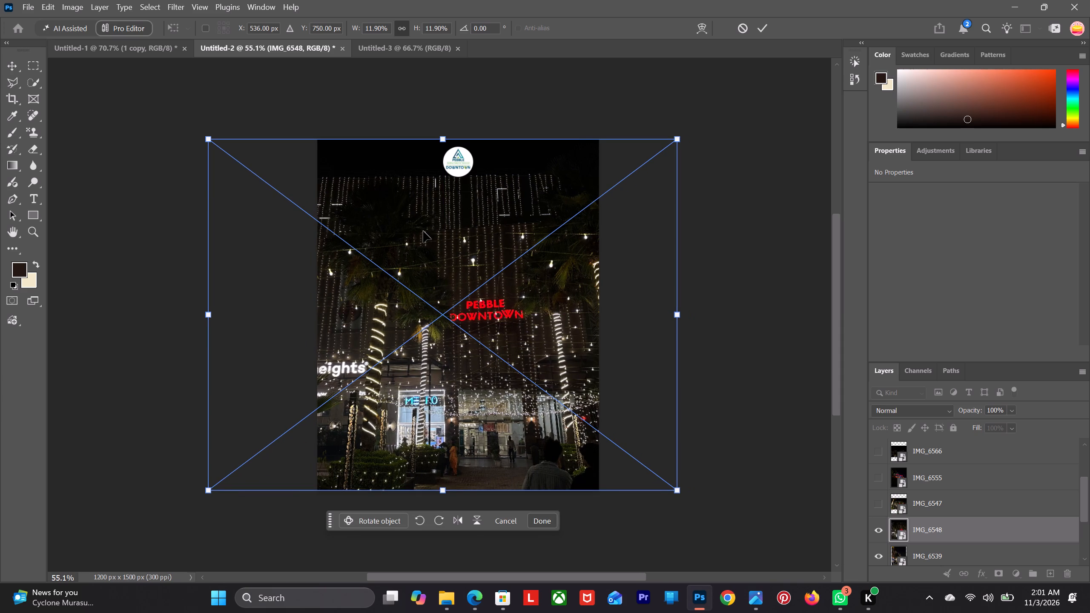
{"action": "left_click", "coordinate": [155, 97]}
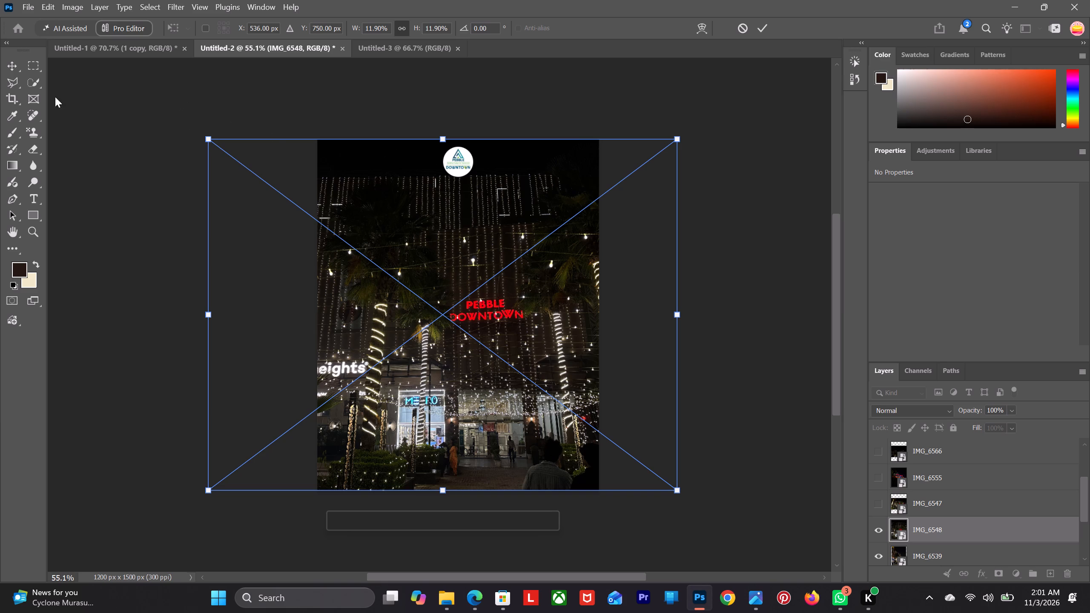
{"action": "left_click", "coordinate": [6, 63]}
{"action": "left_click", "coordinate": [95, 95]}
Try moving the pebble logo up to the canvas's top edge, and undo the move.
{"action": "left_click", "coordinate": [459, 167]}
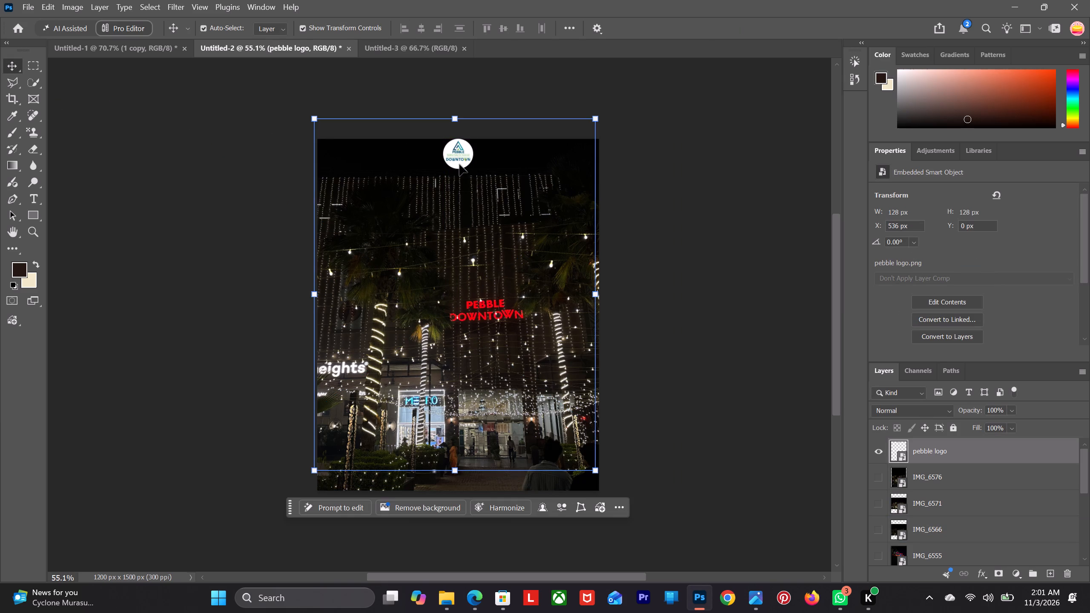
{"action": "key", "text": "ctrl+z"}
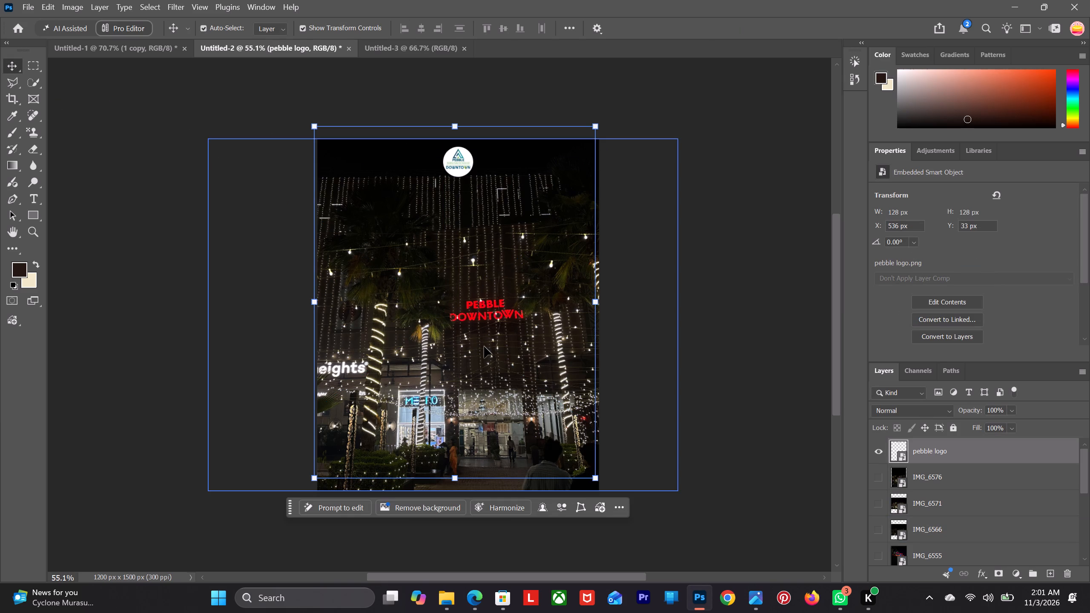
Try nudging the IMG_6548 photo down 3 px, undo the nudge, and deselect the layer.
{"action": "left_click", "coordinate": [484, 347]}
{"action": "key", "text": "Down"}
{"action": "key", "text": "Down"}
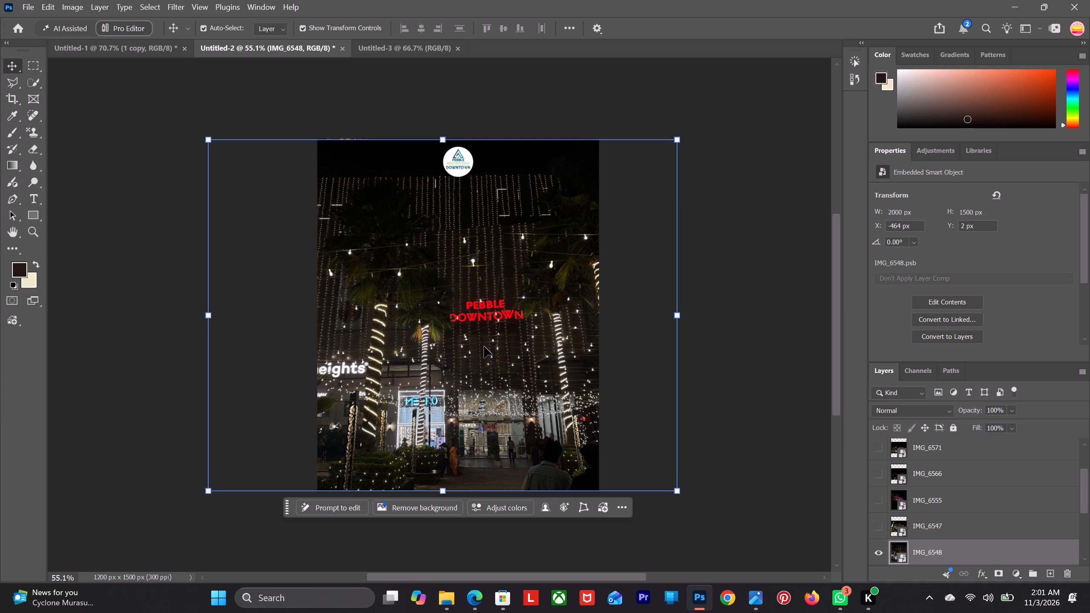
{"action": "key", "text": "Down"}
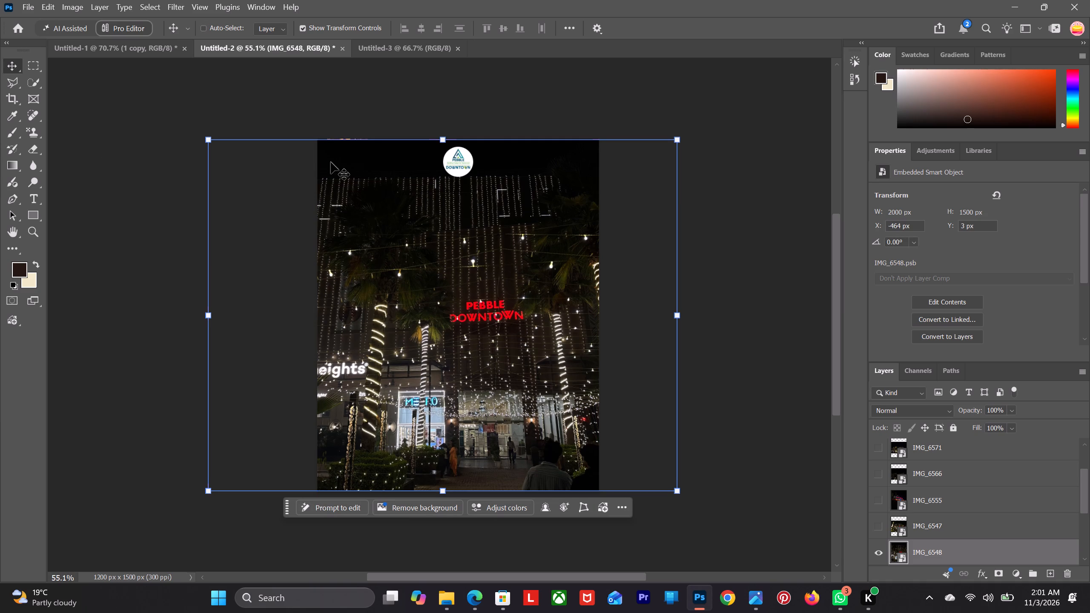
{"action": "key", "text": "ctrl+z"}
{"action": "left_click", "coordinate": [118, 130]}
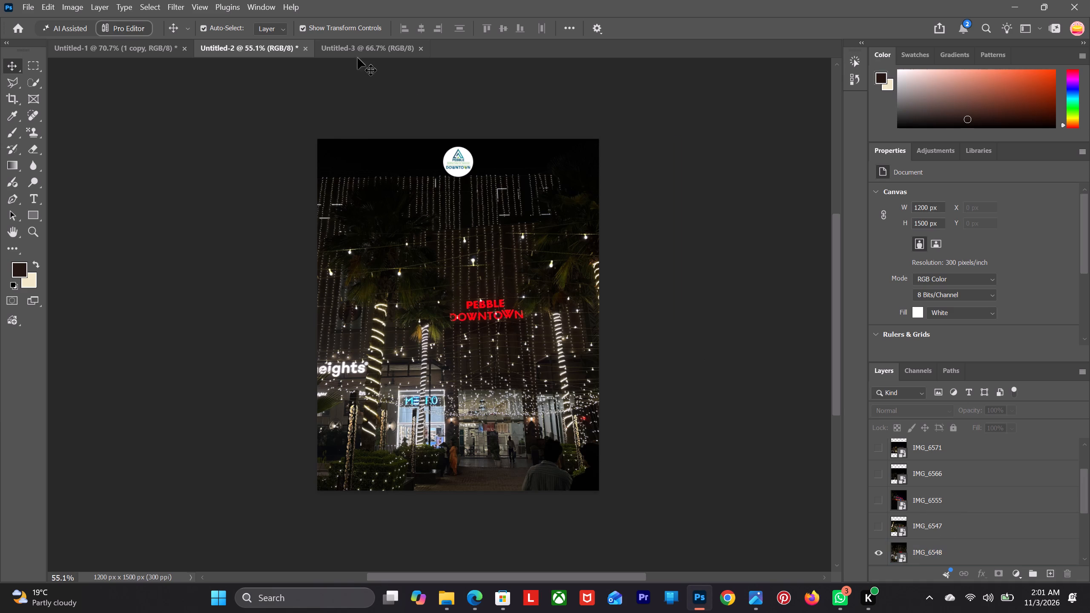
Export the IMG_6548 design as a 1200 x 1500 px PNG named 2 into the pebble nov folder on drive D.
{"action": "left_click", "coordinate": [25, 12]}
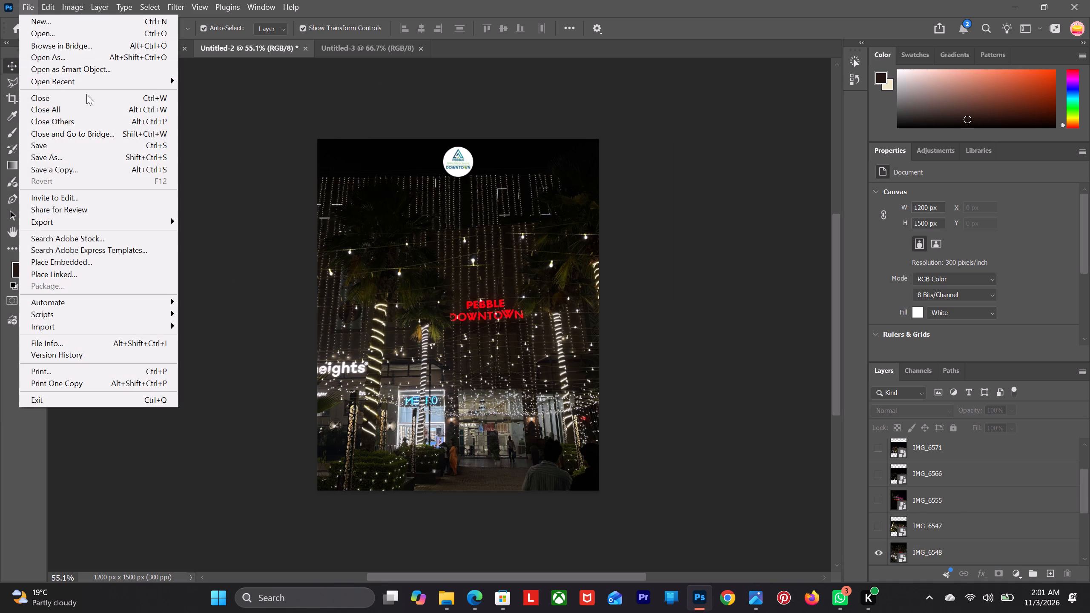
{"action": "left_click", "coordinate": [122, 223]}
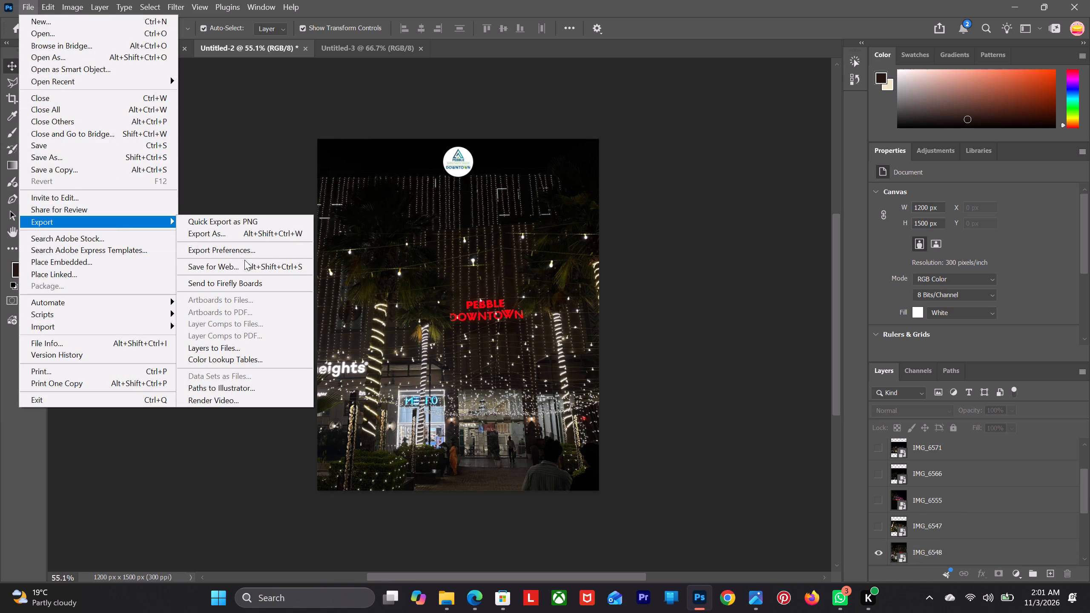
{"action": "left_click", "coordinate": [250, 236]}
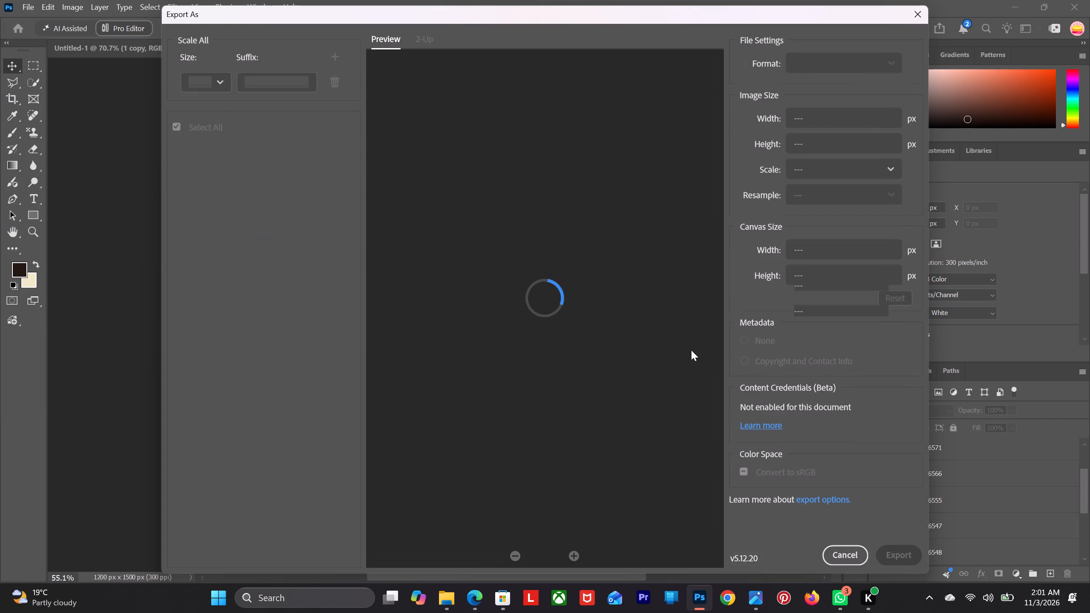
{"action": "left_click", "coordinate": [910, 558]}
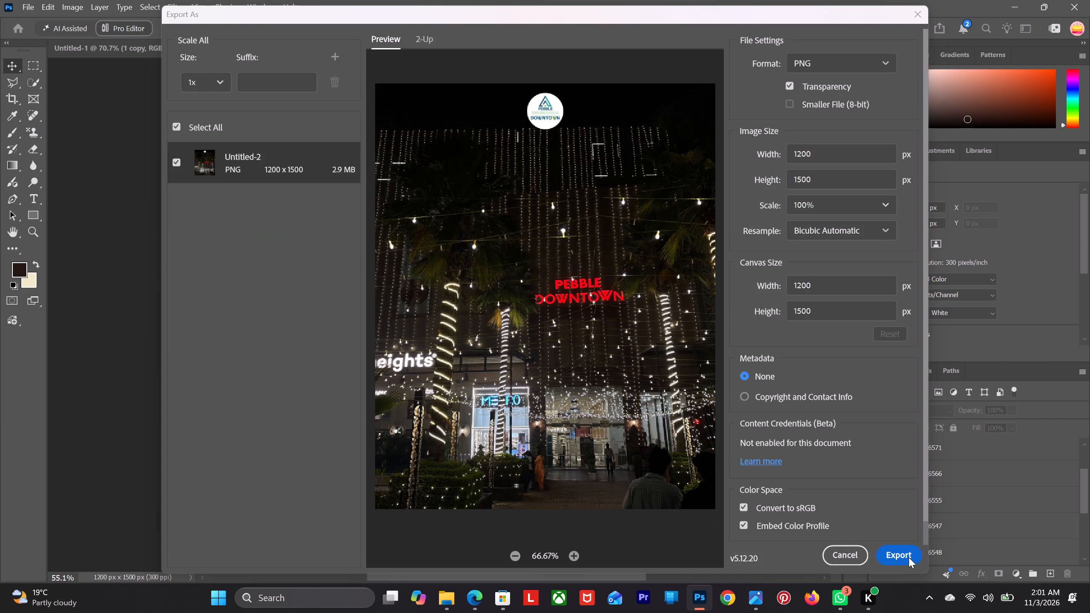
{"action": "key", "text": "2"}
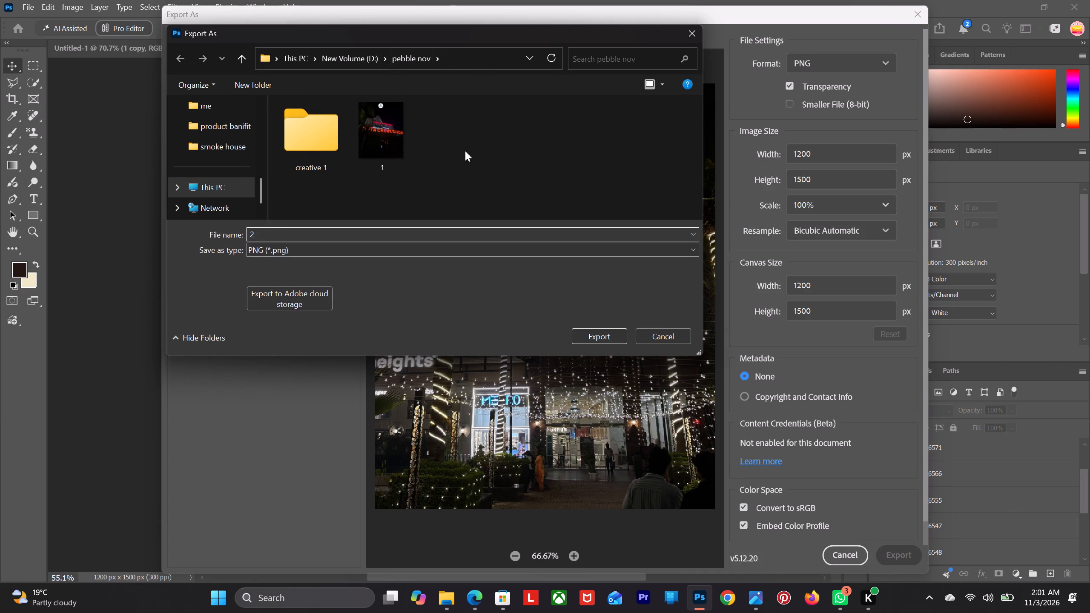
{"action": "left_click", "coordinate": [586, 329]}
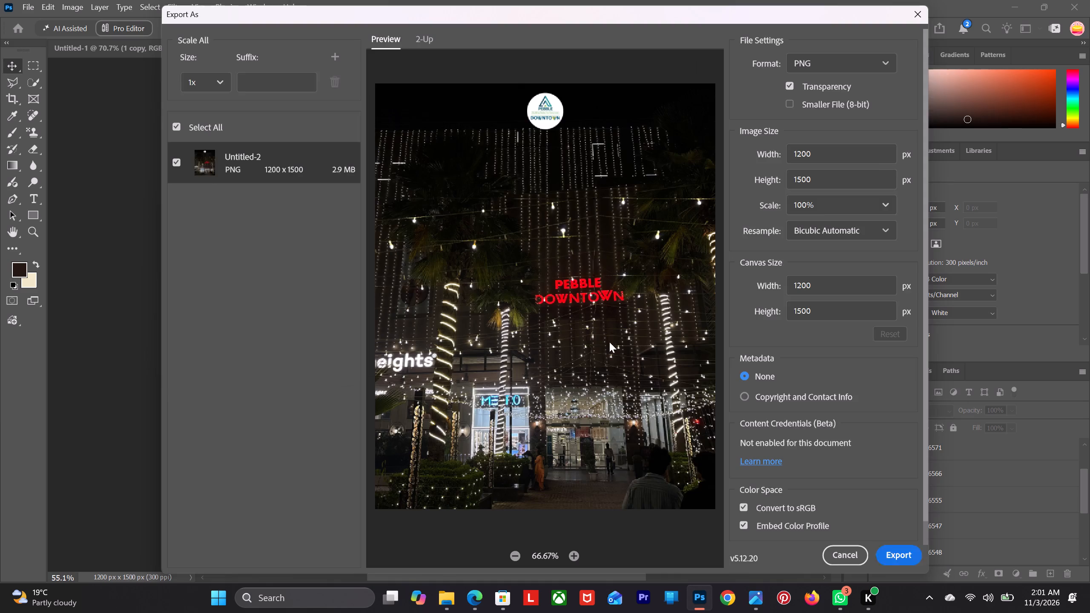
Hide the photo layer IMG_6548 so that IMG_6539 is the topmost visible photo.
{"action": "scroll", "coordinate": [884, 510], "scroll_direction": "down", "scroll_amount": 1}
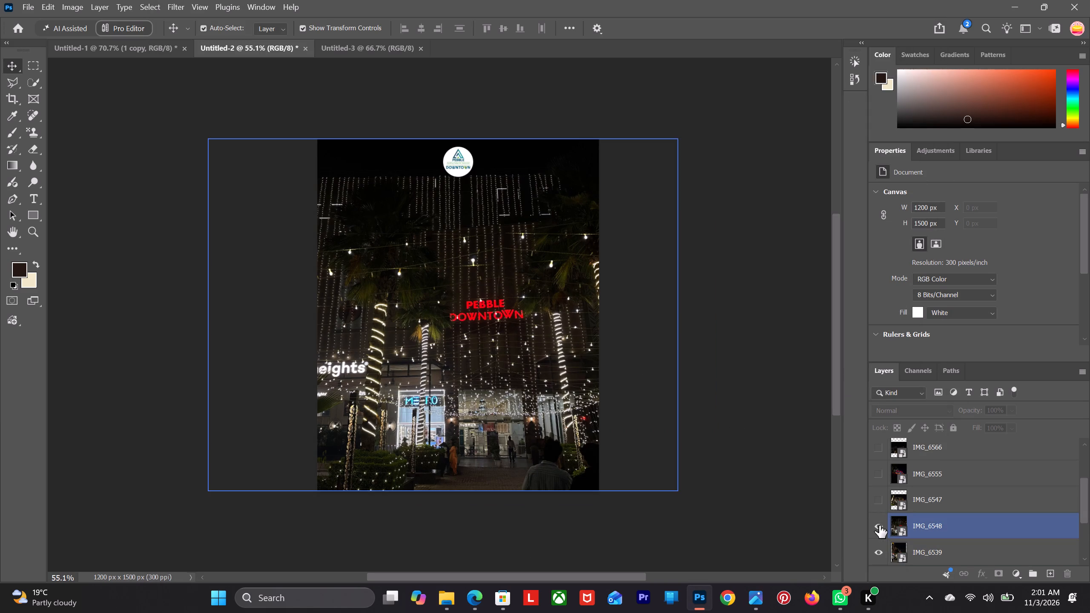
{"action": "left_click", "coordinate": [879, 525]}
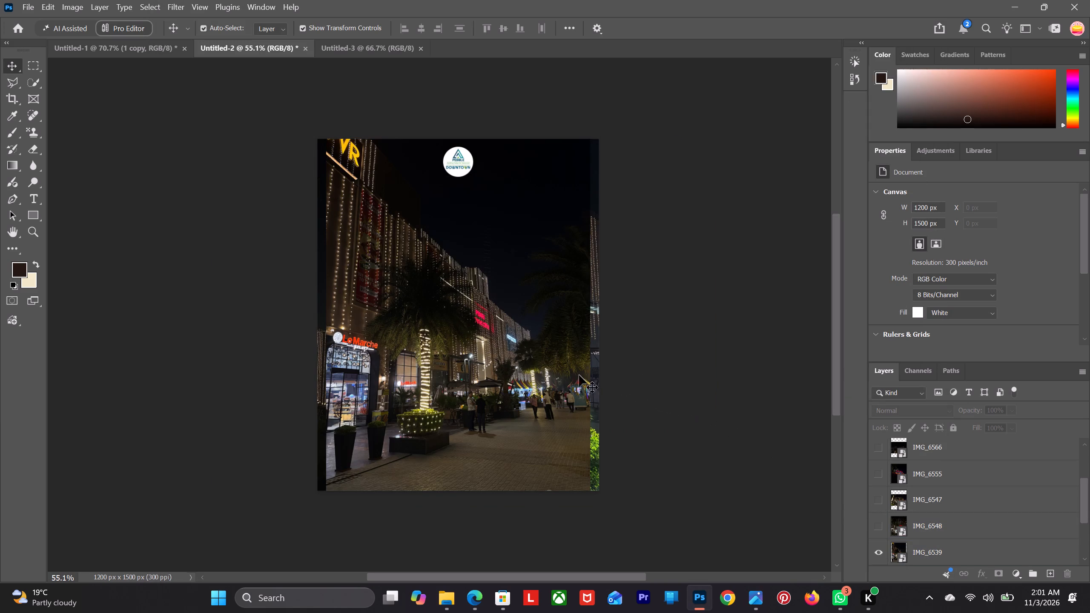
Scale IMG_6539 proportionally from both sides to span the full canvas width, 1200 x 1600 px, and commit the transform.
{"action": "left_click", "coordinate": [526, 356]}
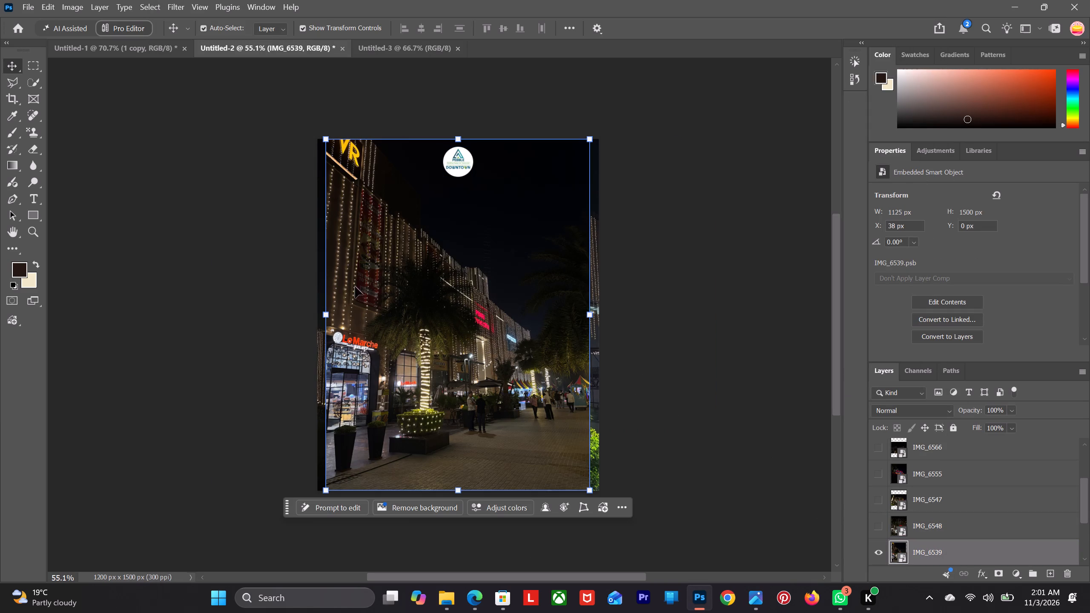
{"action": "left_click_drag", "start_coordinate": [330, 318], "coordinate": [319, 316]}
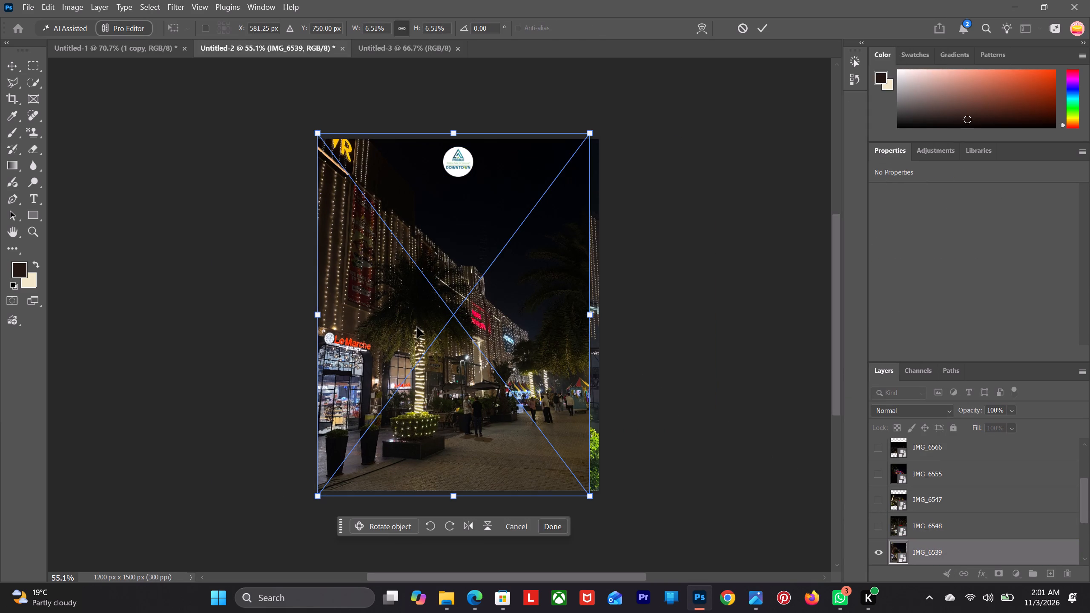
{"action": "left_click_drag", "start_coordinate": [588, 317], "coordinate": [595, 315]}
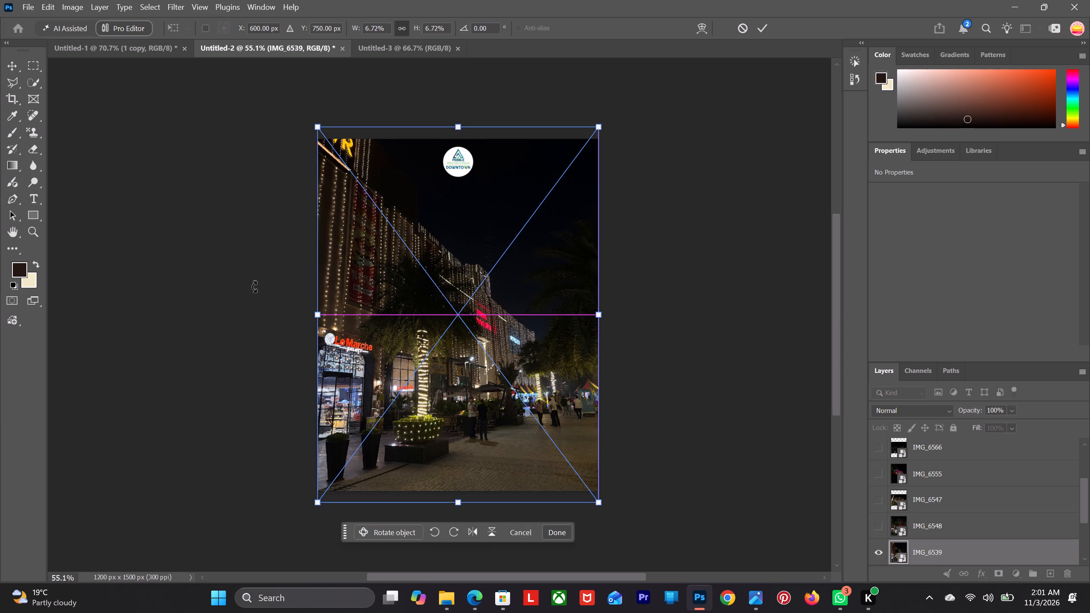
{"action": "left_click", "coordinate": [219, 263]}
{"action": "left_click", "coordinate": [10, 69]}
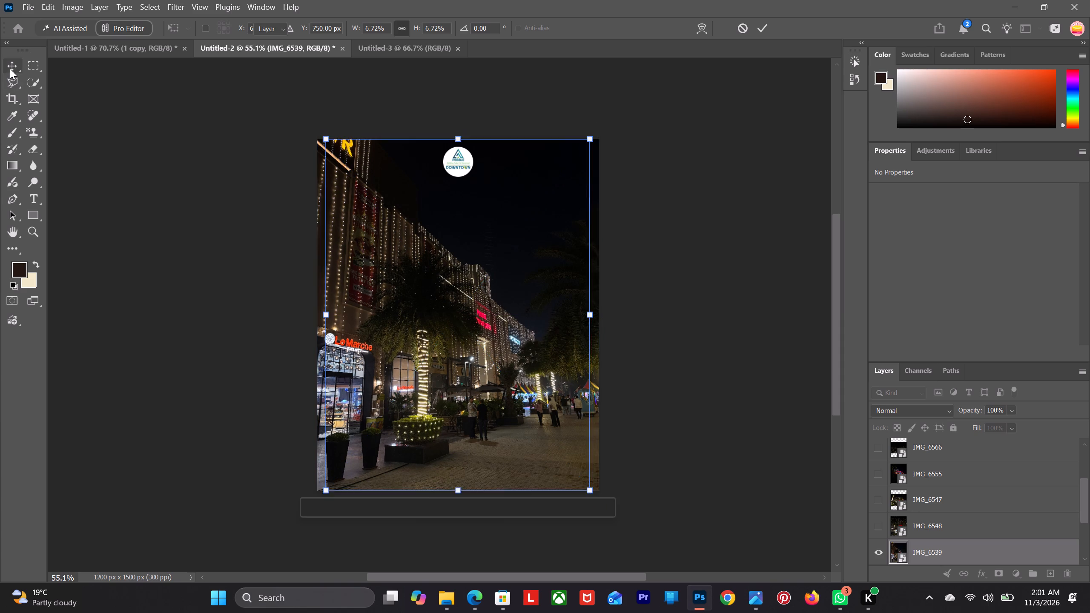
{"action": "left_click", "coordinate": [108, 86]}
{"action": "left_click", "coordinate": [1007, 556]}
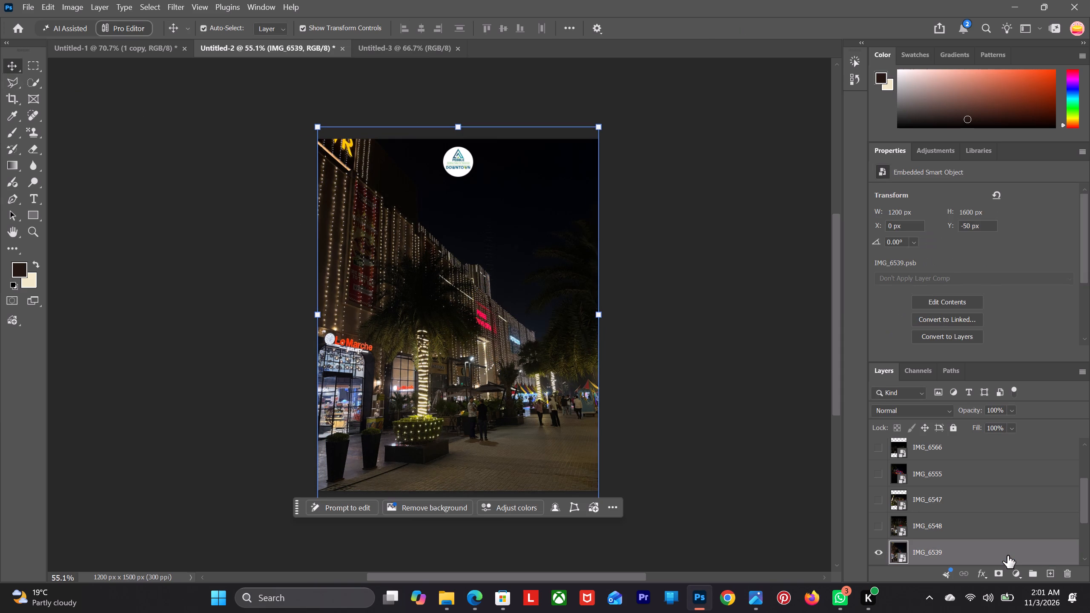
Export the IMG_6539 design as a 1200 x 1500 px PNG named 3 into the pebble nov folder on drive D.
{"action": "left_click", "coordinate": [22, 2]}
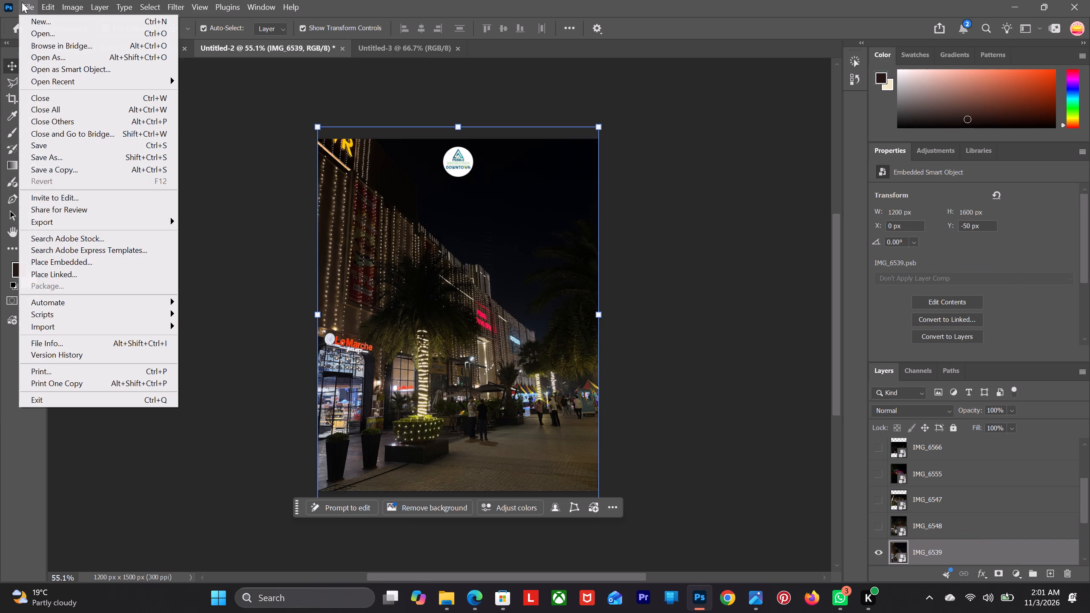
{"action": "left_click", "coordinate": [26, 223]}
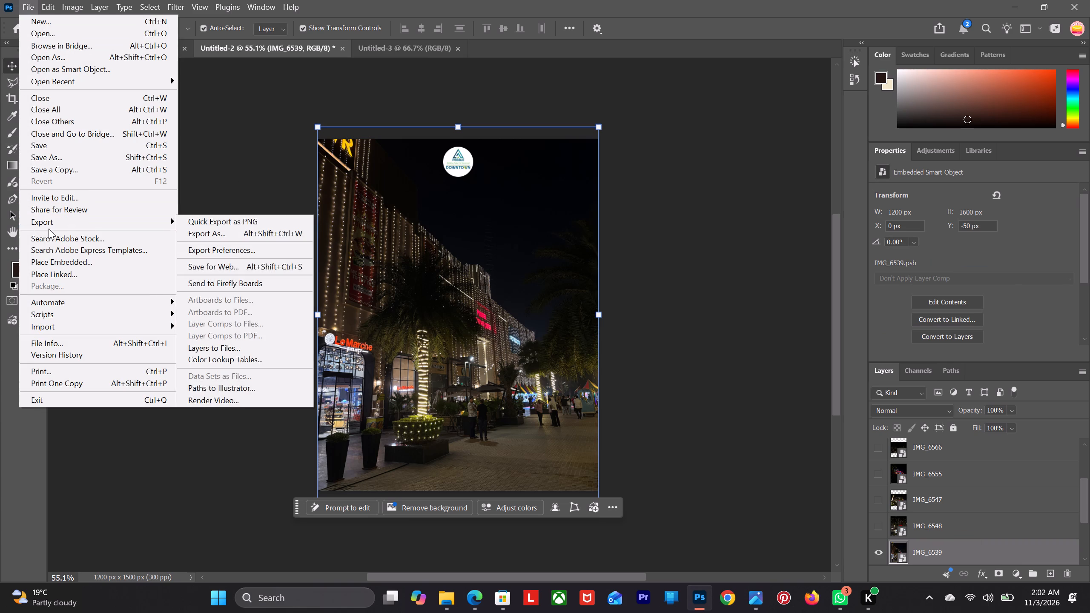
{"action": "left_click", "coordinate": [154, 223]}
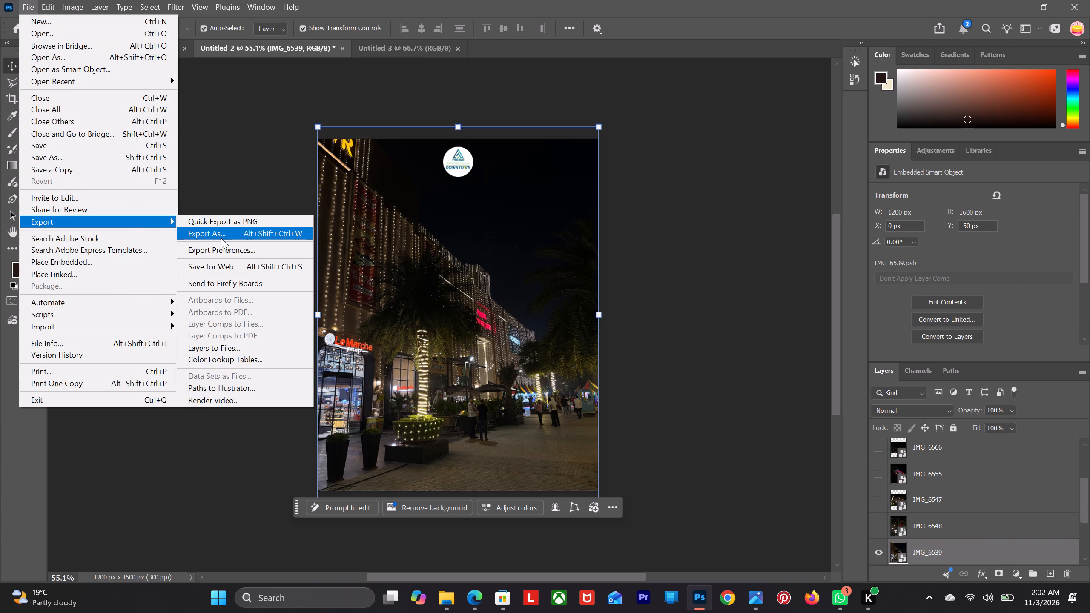
{"action": "left_click", "coordinate": [221, 238]}
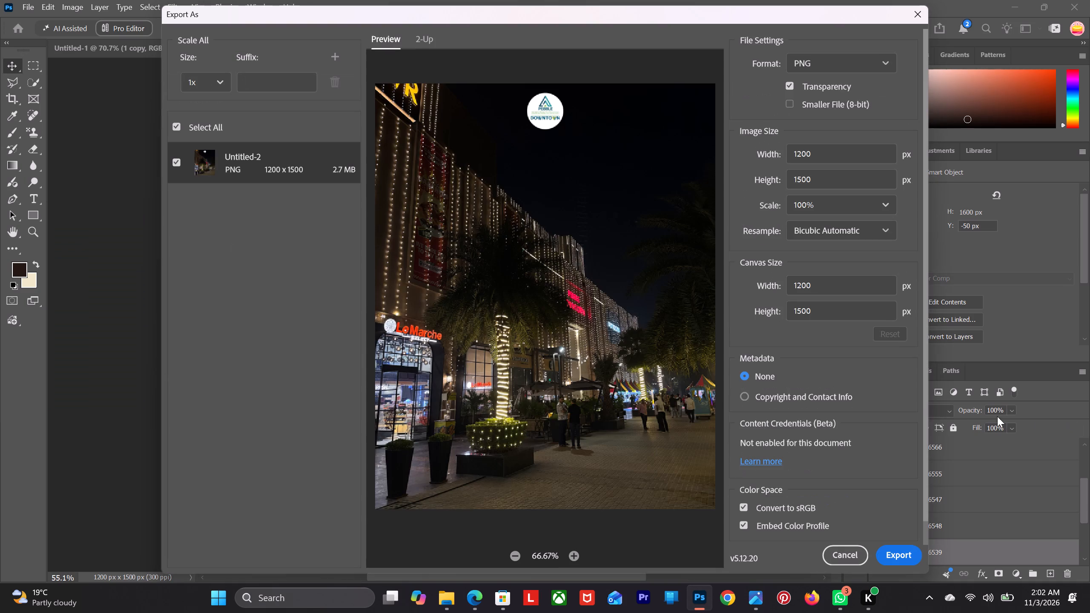
{"action": "left_click", "coordinate": [899, 555]}
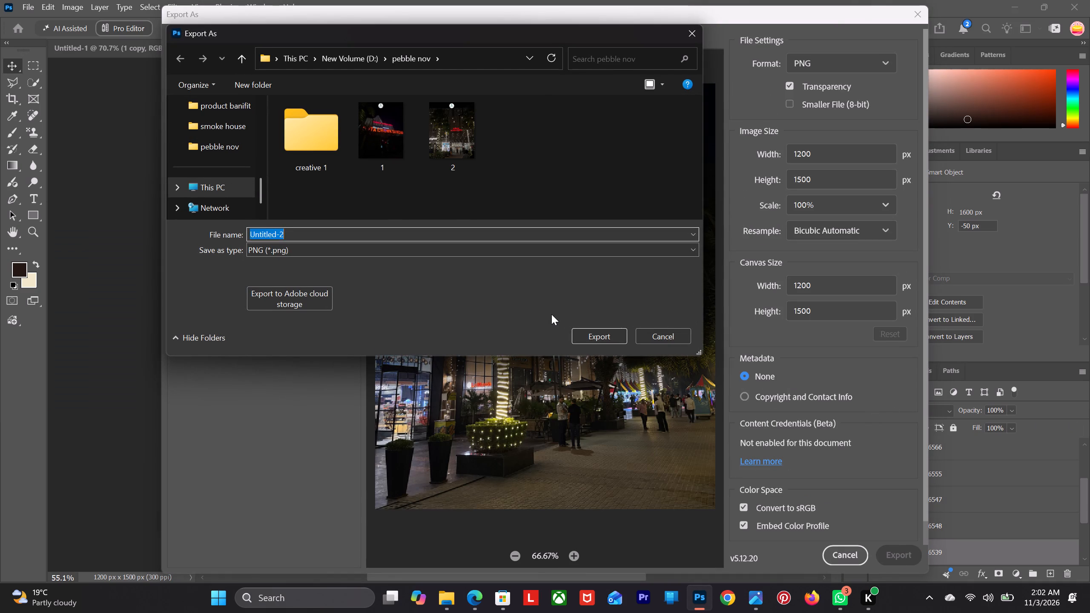
{"action": "key", "text": "3"}
{"action": "left_click", "coordinate": [611, 336]}
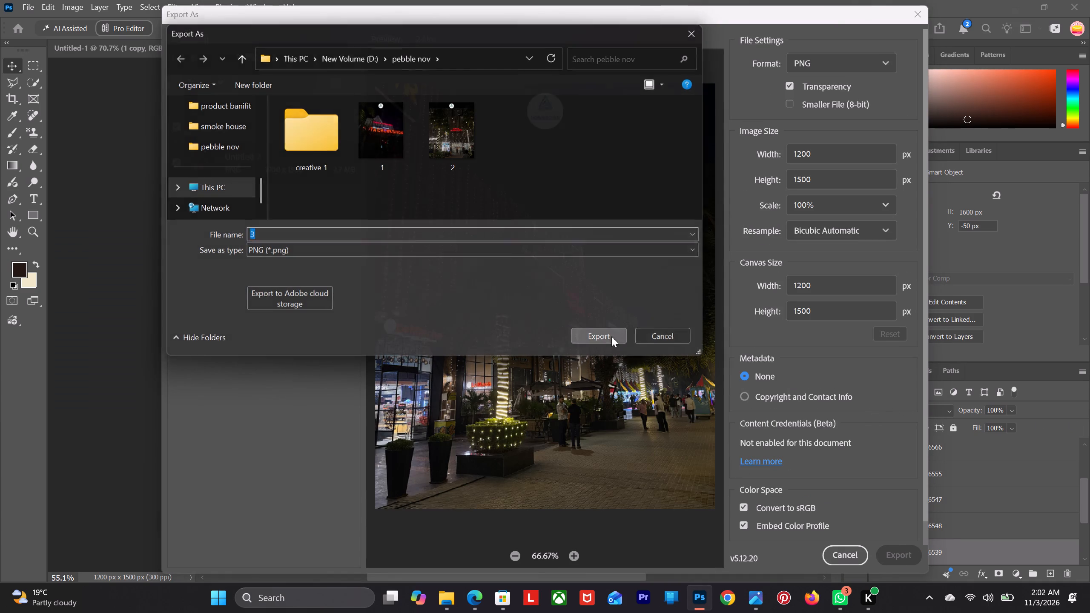
Hide the photo layer IMG_6539 so that IMG_6646(1) is the topmost visible photo.
{"action": "scroll", "coordinate": [951, 537], "scroll_direction": "down", "scroll_amount": 1}
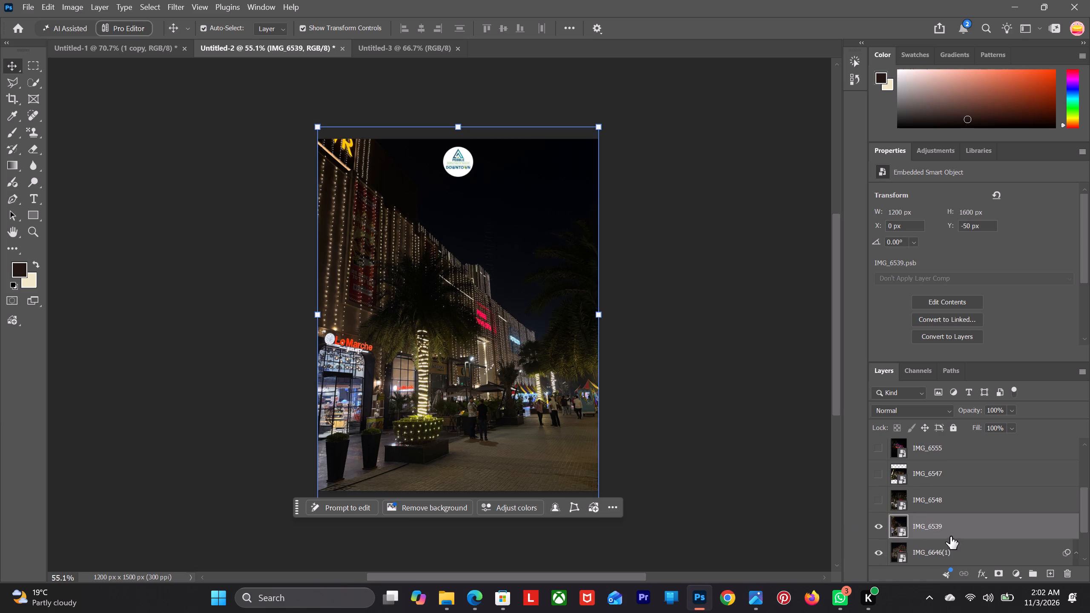
{"action": "left_click", "coordinate": [877, 525]}
{"action": "scroll", "coordinate": [937, 535], "scroll_direction": "down", "scroll_amount": 1}
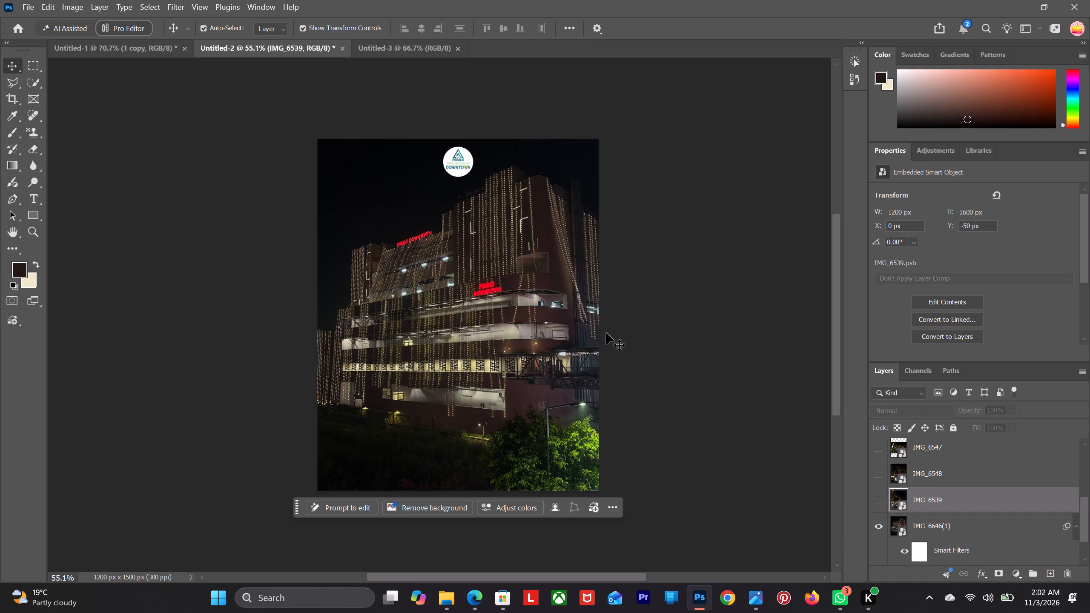
Export the IMG_6646(1) design as a 1200 x 1500 px PNG named 4 into the pebble nov folder on drive D.
{"action": "left_click", "coordinate": [26, 3]}
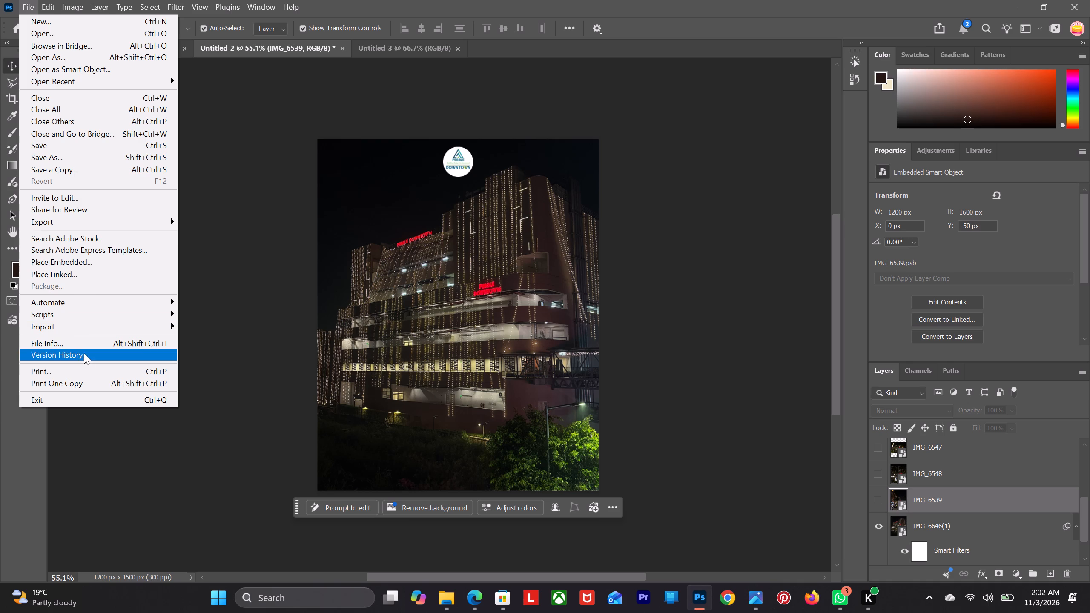
{"action": "left_click", "coordinate": [69, 221]}
{"action": "left_click", "coordinate": [213, 238]}
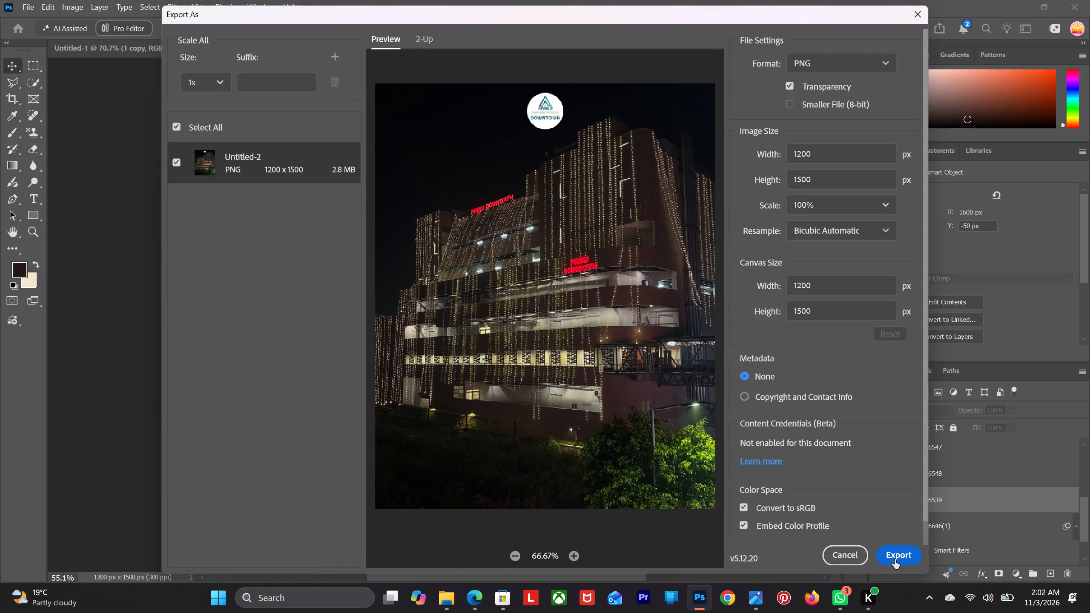
{"action": "left_click", "coordinate": [897, 555]}
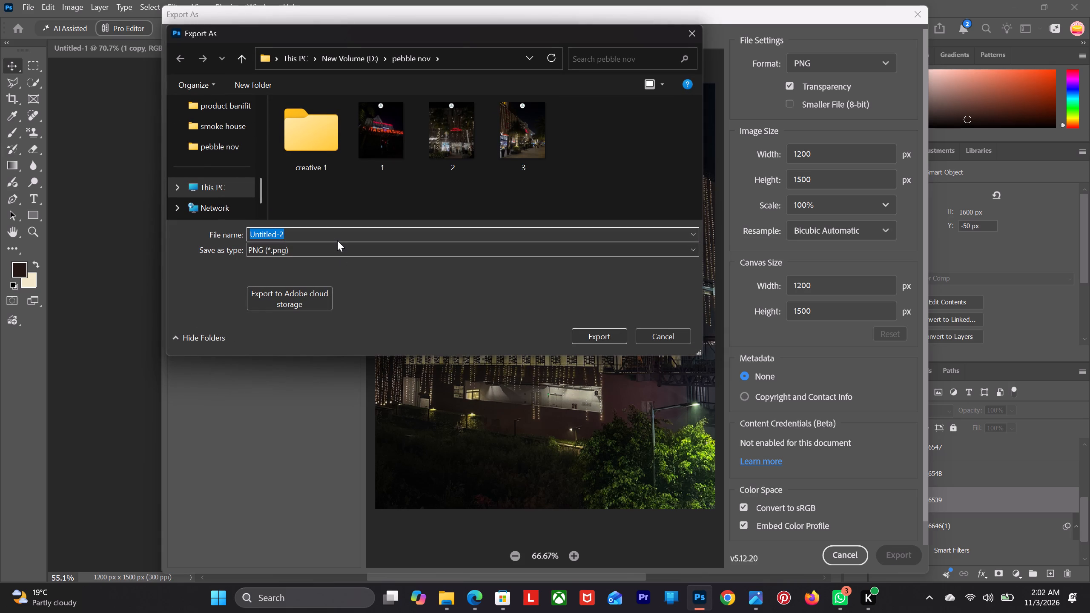
{"action": "key", "text": "4"}
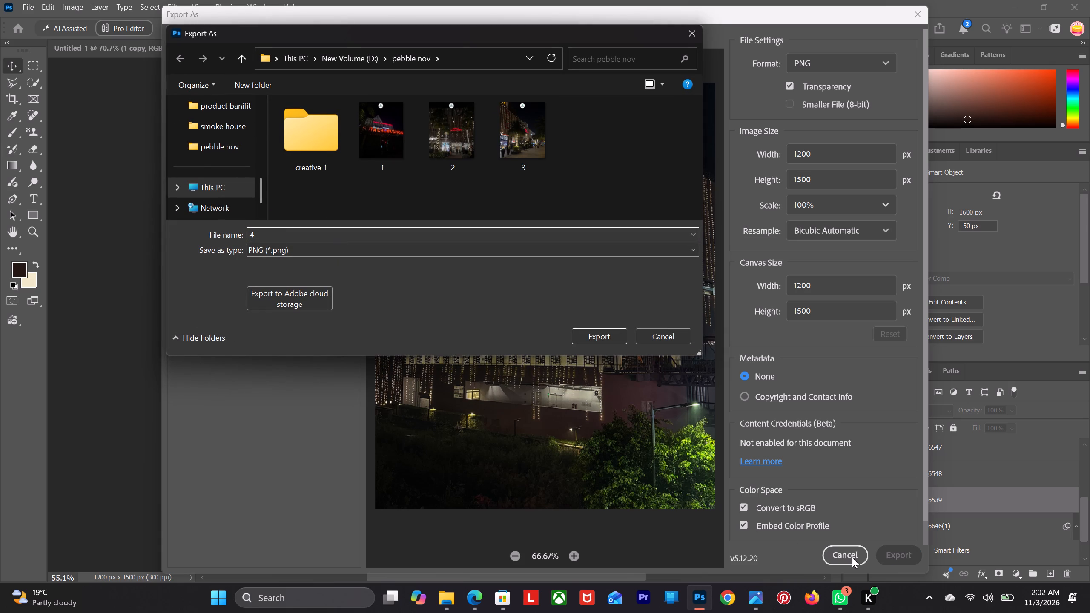
{"action": "left_click", "coordinate": [607, 341]}
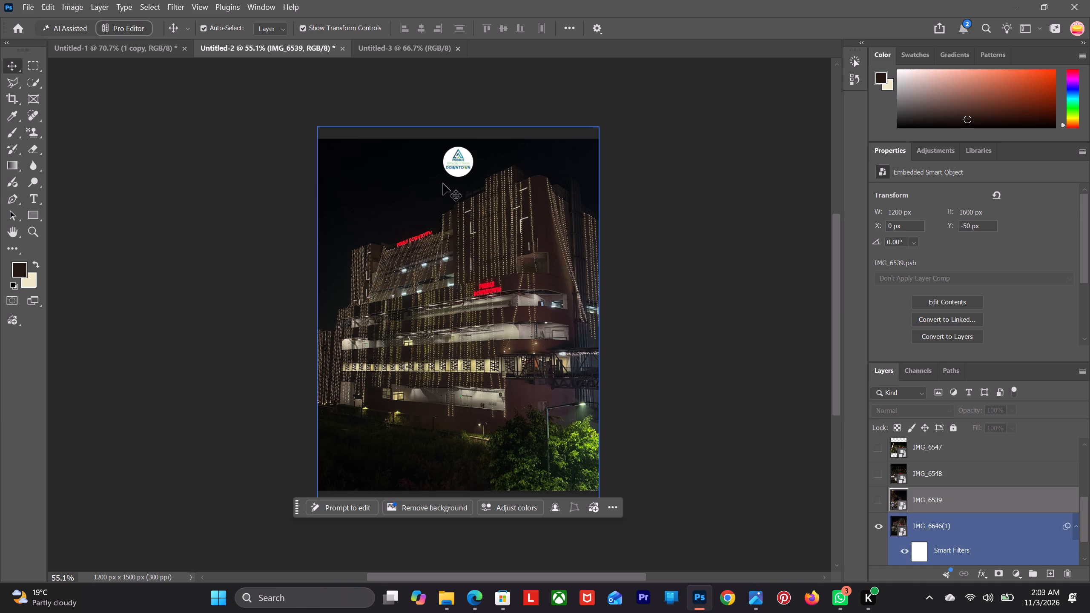
Nudge the pebble logo slightly upward, keeping it centred near the canvas top at X 536 px, Y 25 px.
{"action": "left_click_drag", "start_coordinate": [462, 174], "coordinate": [458, 172]}
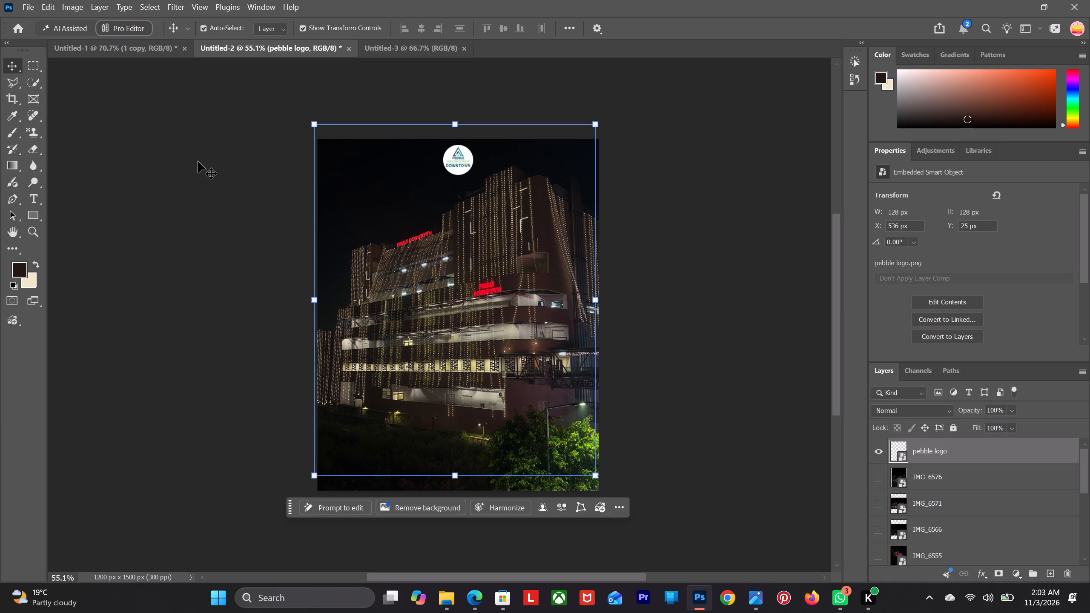
Show the photo layer IMG_6576, scale it proportionally from both sides to 9.52% to span the full canvas width, and commit the transform.
{"action": "scroll", "coordinate": [207, 161], "scroll_direction": "up", "scroll_amount": 1}
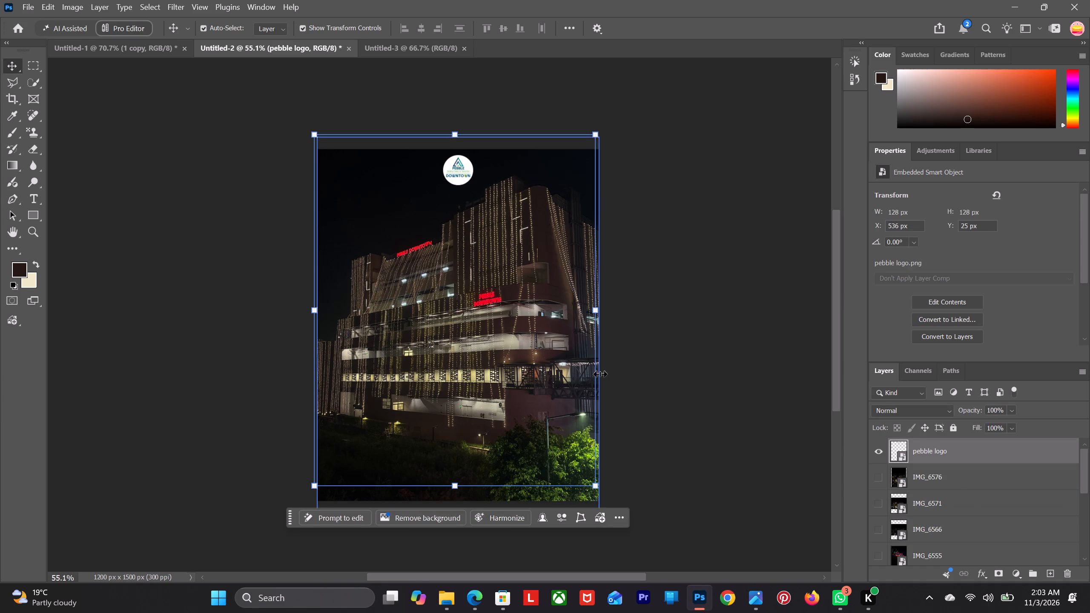
{"action": "scroll", "coordinate": [963, 493], "scroll_direction": "up", "scroll_amount": 4}
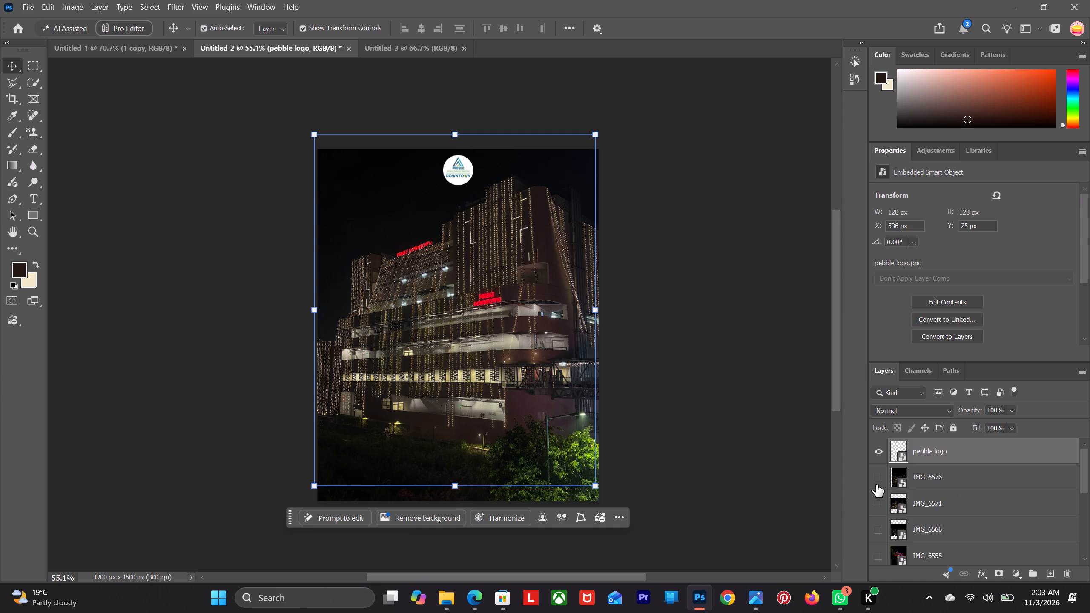
{"action": "left_click", "coordinate": [875, 476]}
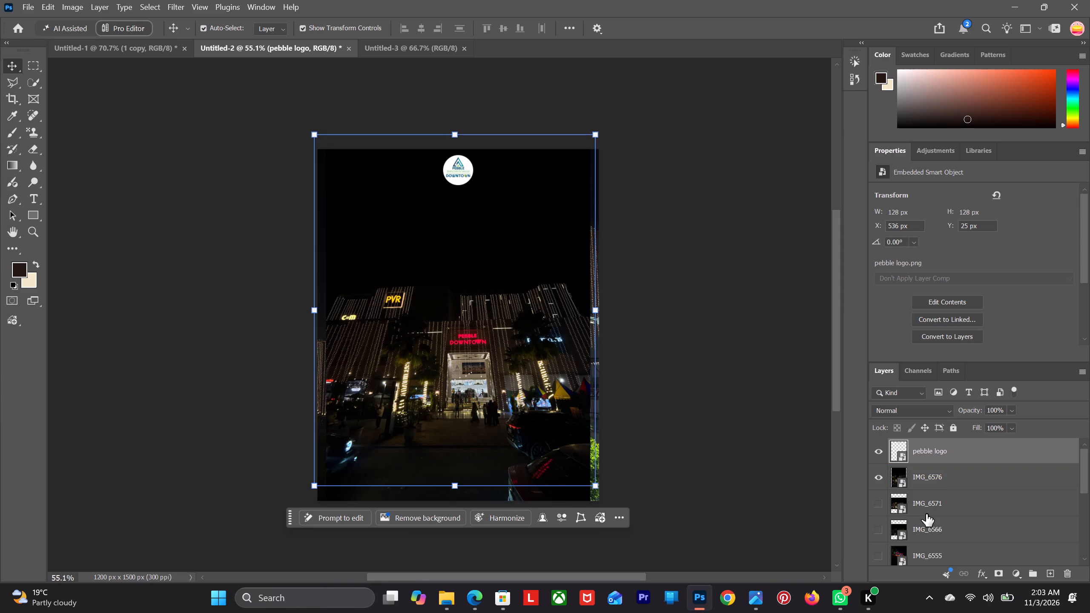
{"action": "left_click", "coordinate": [953, 486]}
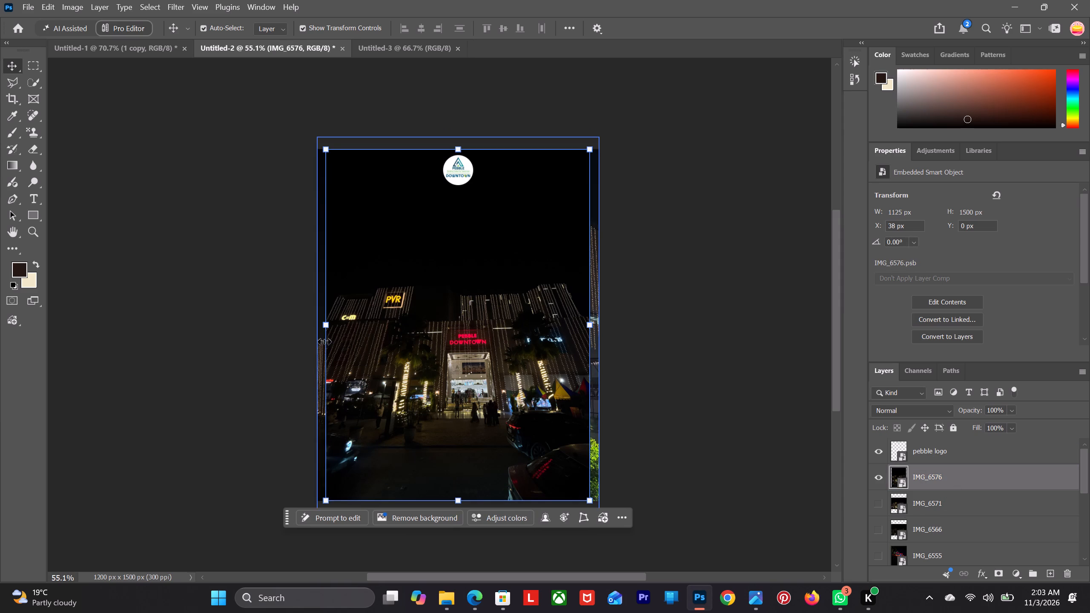
{"action": "left_click_drag", "start_coordinate": [327, 331], "coordinate": [321, 331]}
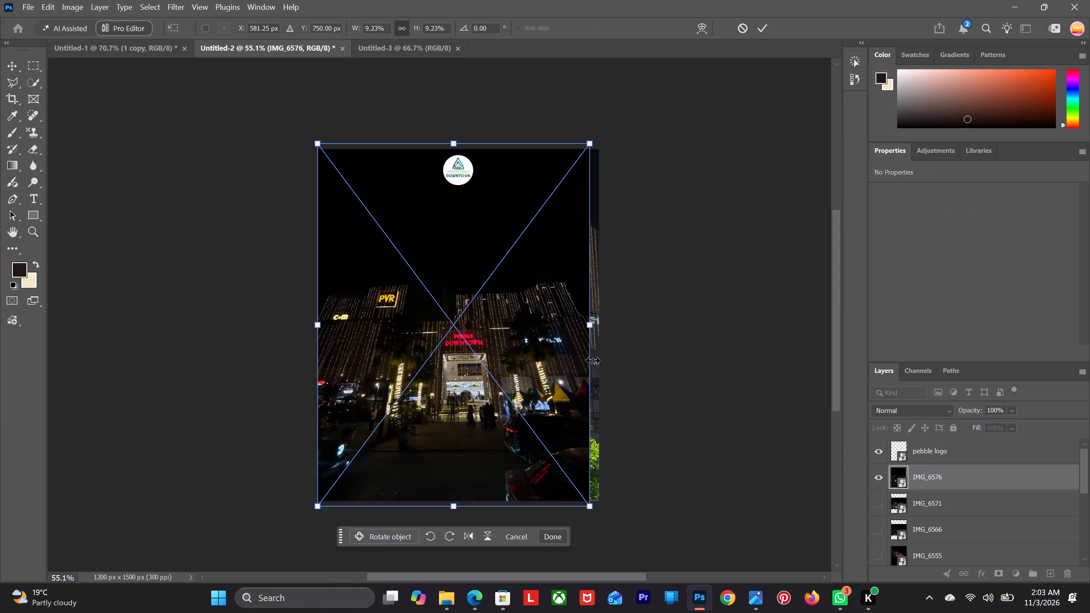
{"action": "left_click_drag", "start_coordinate": [591, 328], "coordinate": [594, 326]}
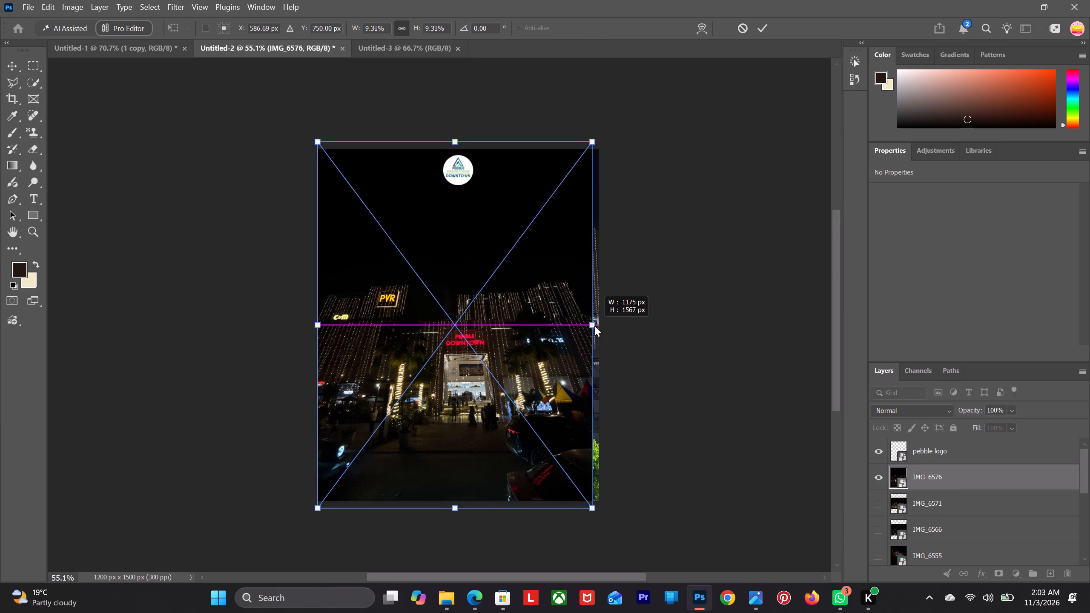
{"action": "left_click_drag", "start_coordinate": [594, 326], "coordinate": [597, 325]}
{"action": "left_click", "coordinate": [260, 392]}
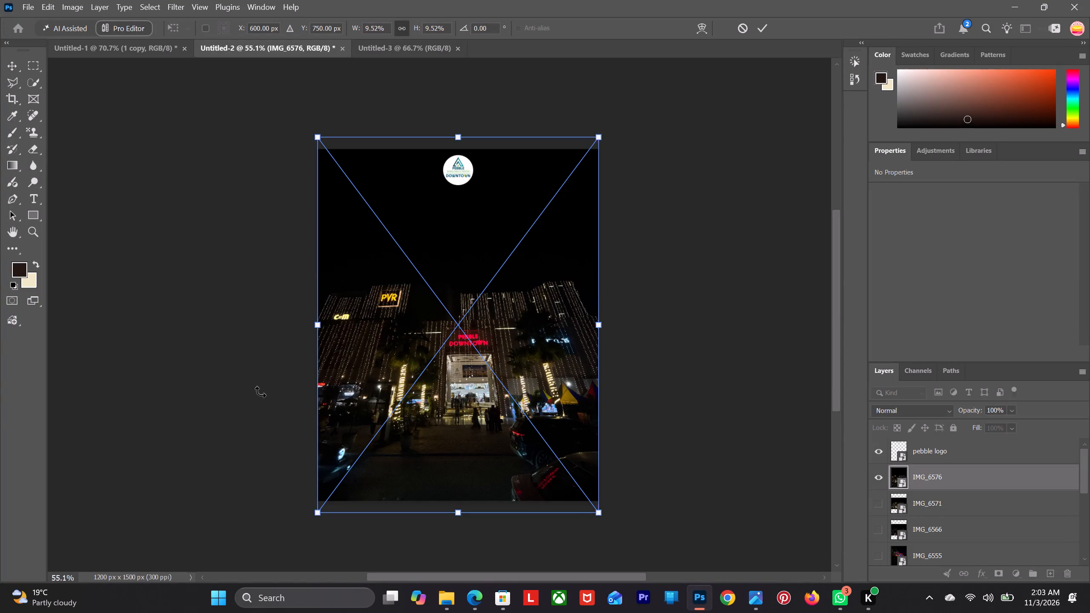
{"action": "left_click", "coordinate": [258, 391]}
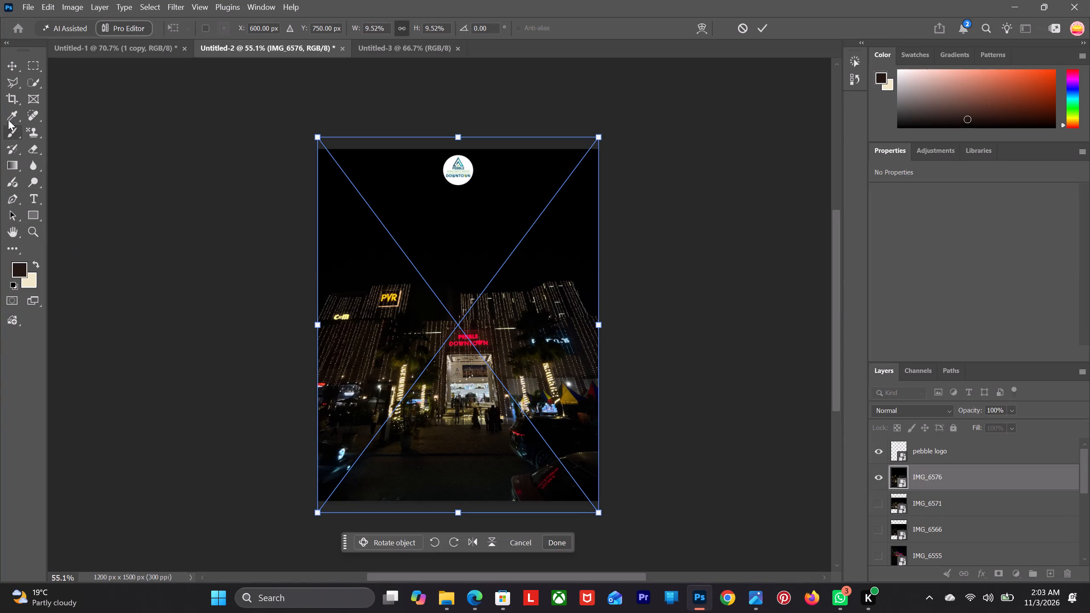
{"action": "left_click", "coordinate": [16, 58]}
{"action": "left_click", "coordinate": [209, 117]}
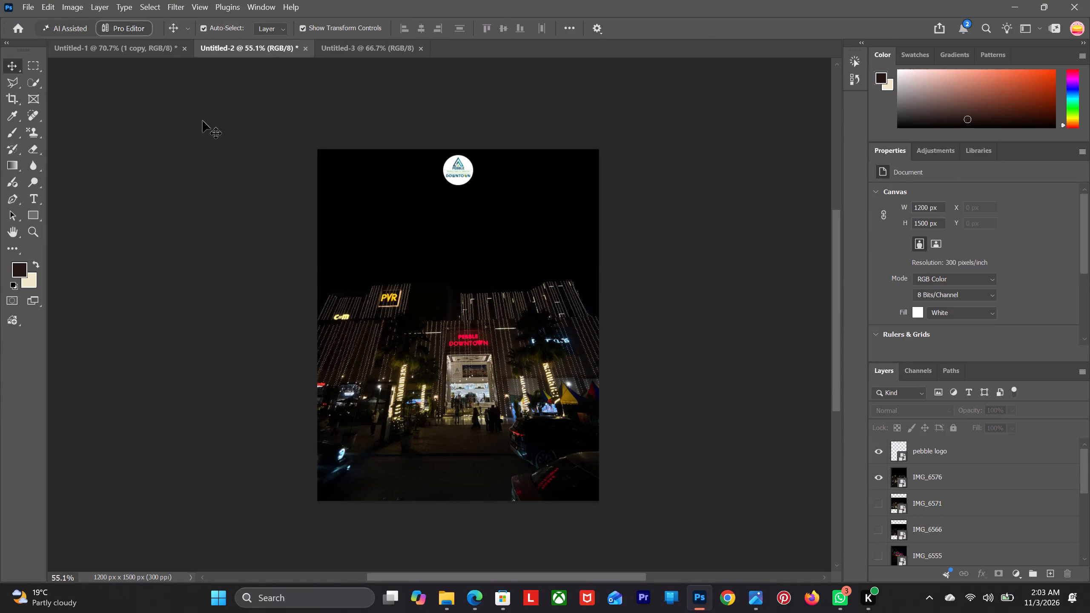
Export the IMG_6576 design as a 1200 x 1500 px PNG named 5 into the pebble nov folder on drive D.
{"action": "left_click", "coordinate": [29, 5]}
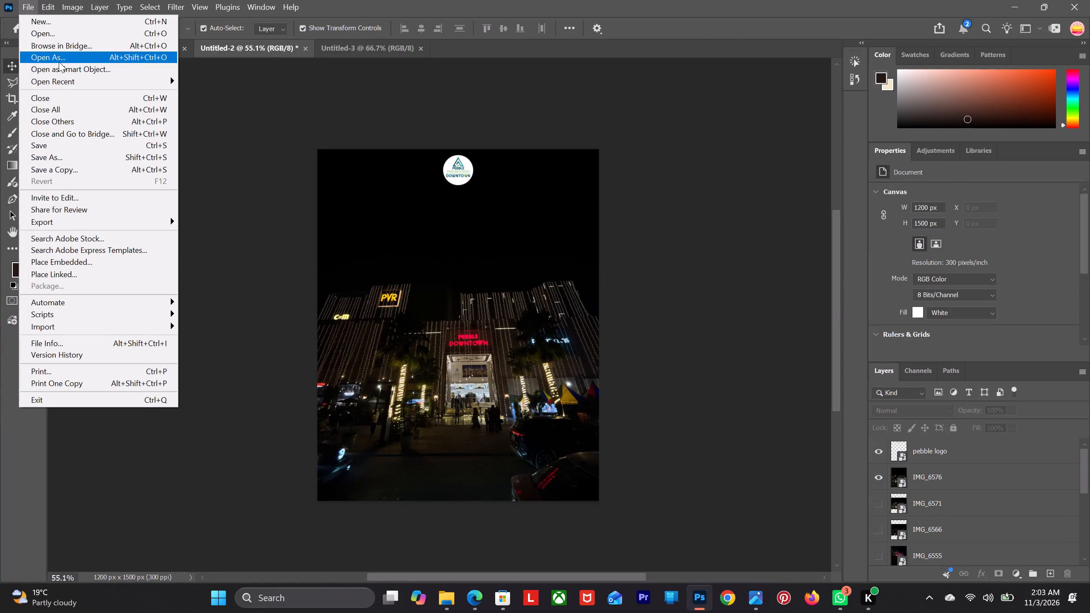
{"action": "left_click", "coordinate": [78, 218]}
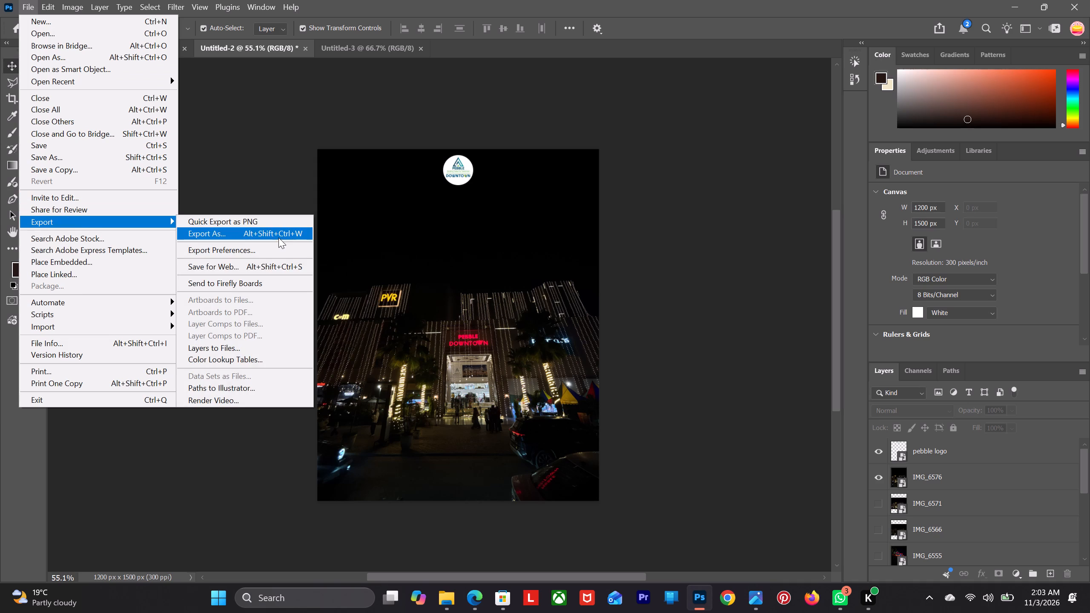
{"action": "left_click", "coordinate": [278, 238]}
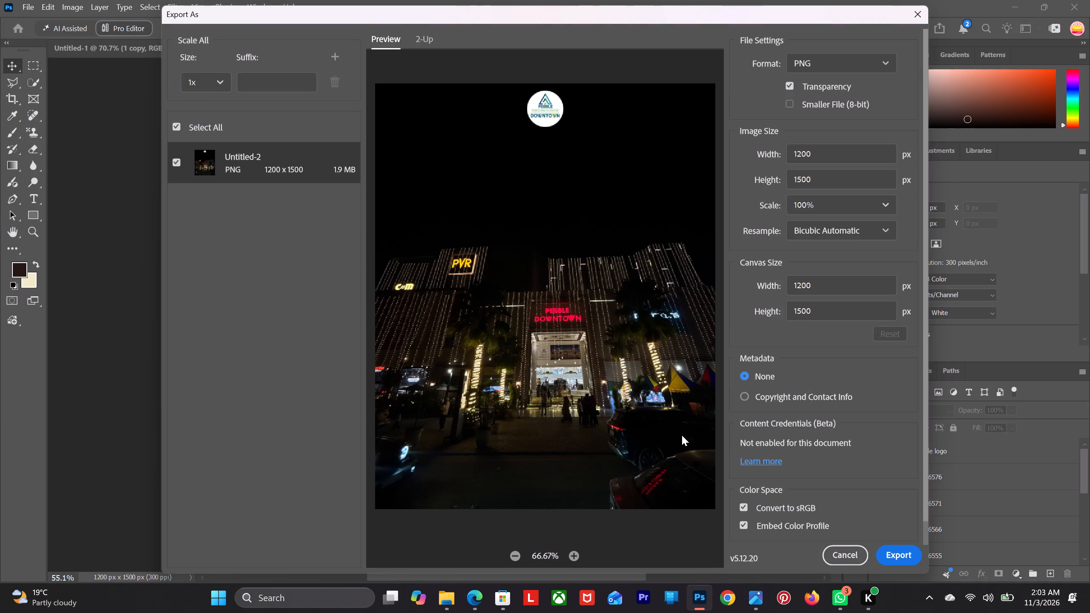
{"action": "left_click", "coordinate": [893, 559]}
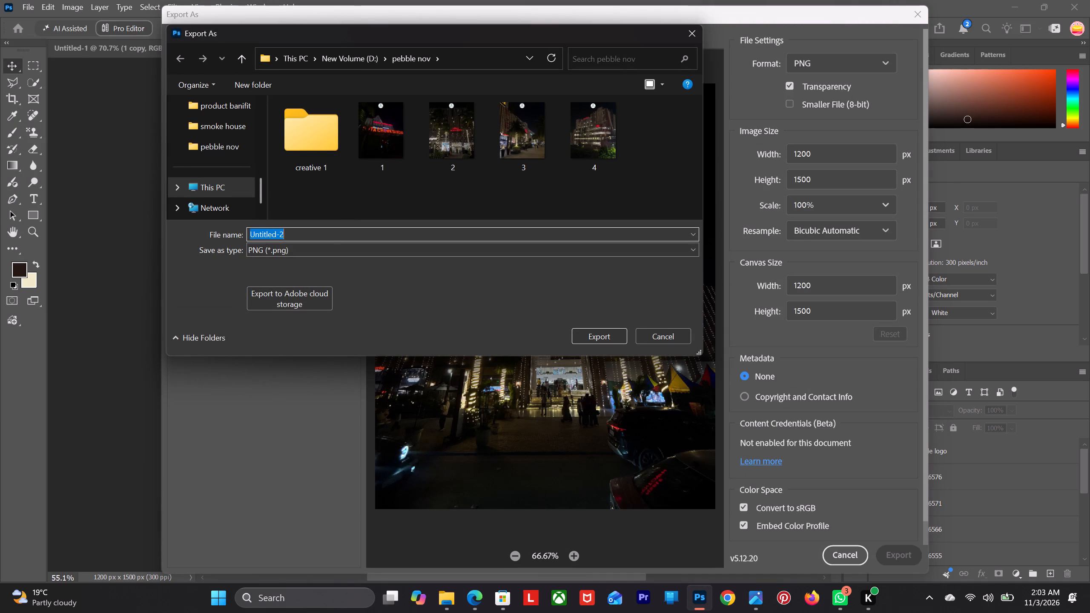
{"action": "key", "text": "5"}
{"action": "left_click", "coordinate": [589, 335]}
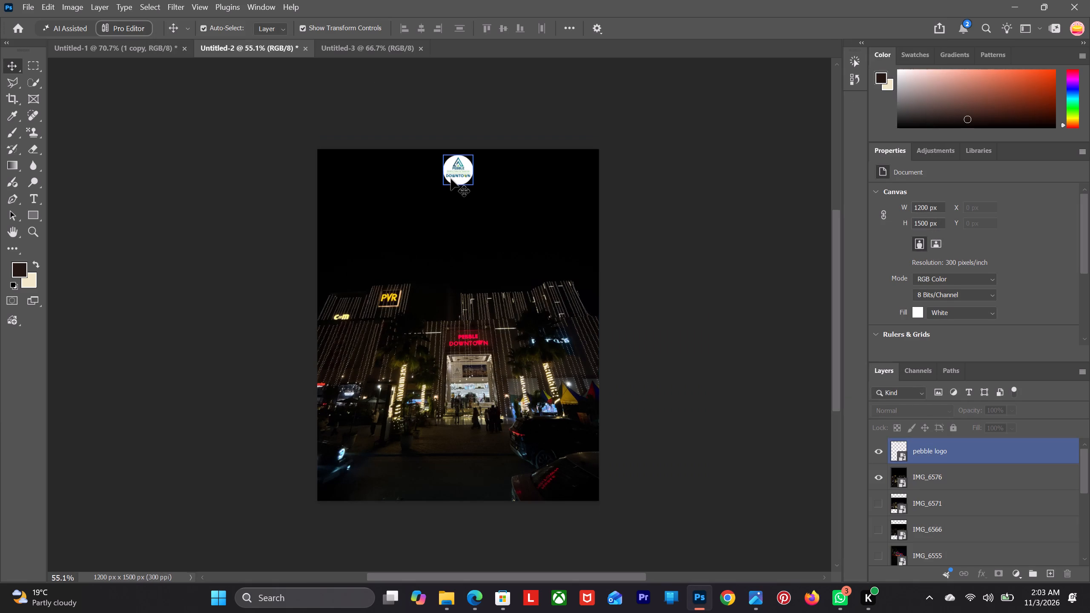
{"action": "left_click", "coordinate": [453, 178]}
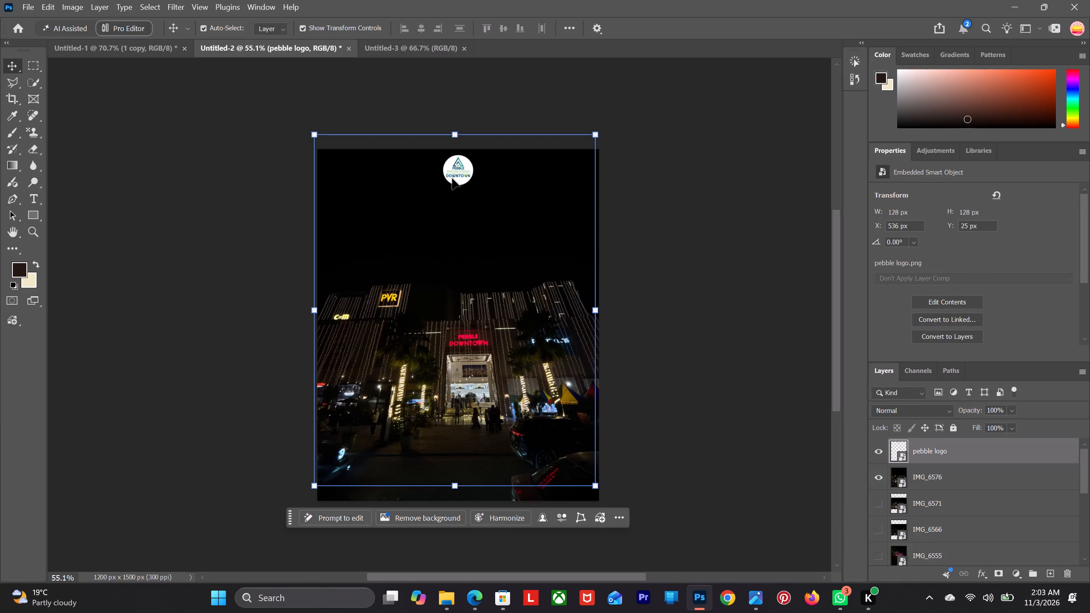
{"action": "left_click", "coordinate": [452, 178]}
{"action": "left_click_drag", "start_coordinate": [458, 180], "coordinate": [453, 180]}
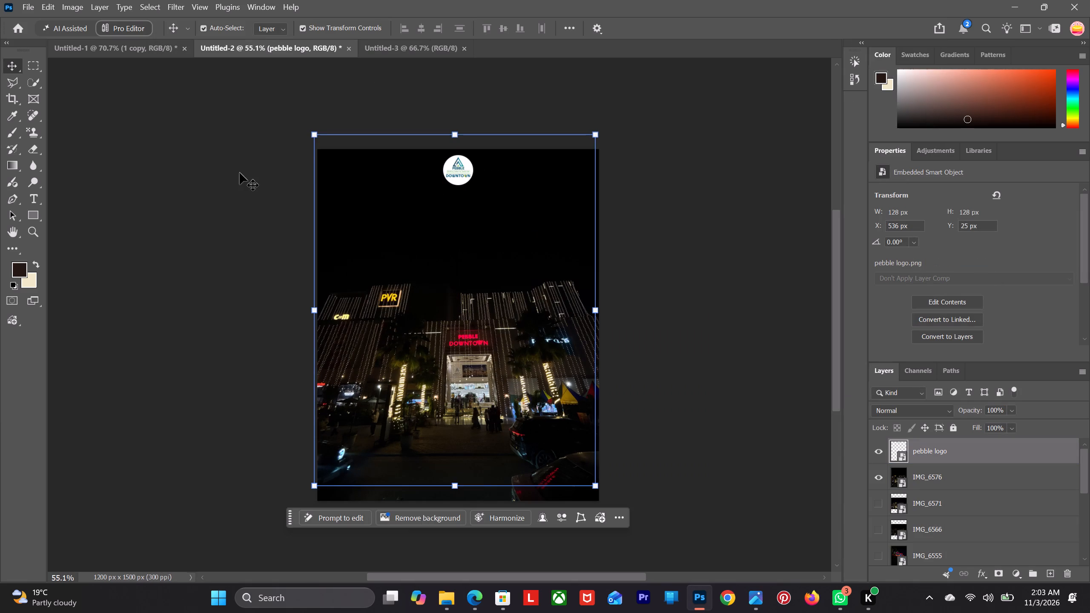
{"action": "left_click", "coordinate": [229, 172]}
Hide the photo layer IMG_6576.
{"action": "left_click", "coordinate": [881, 478]}
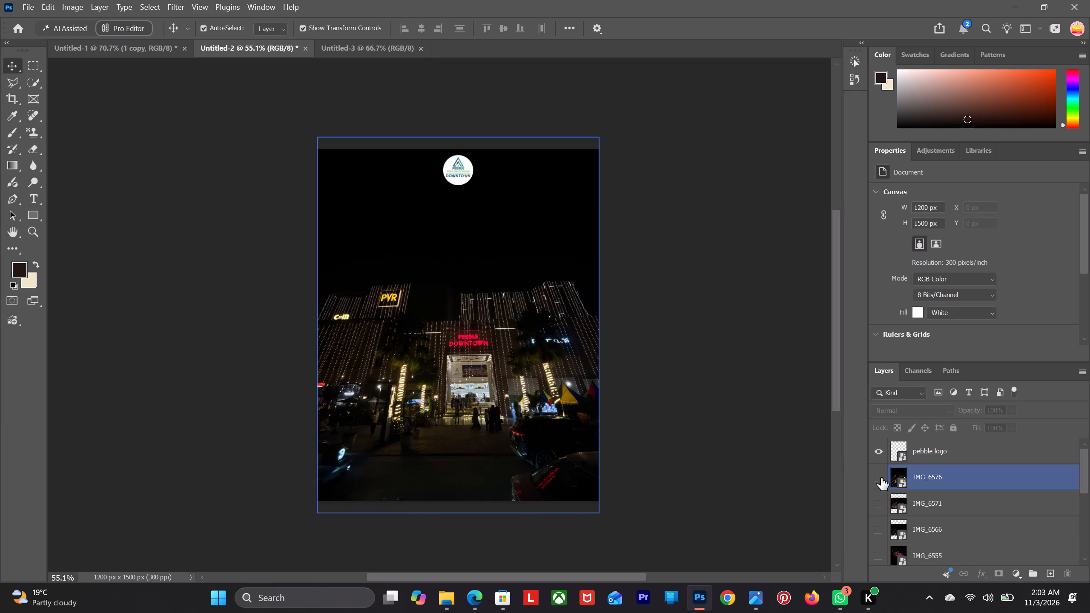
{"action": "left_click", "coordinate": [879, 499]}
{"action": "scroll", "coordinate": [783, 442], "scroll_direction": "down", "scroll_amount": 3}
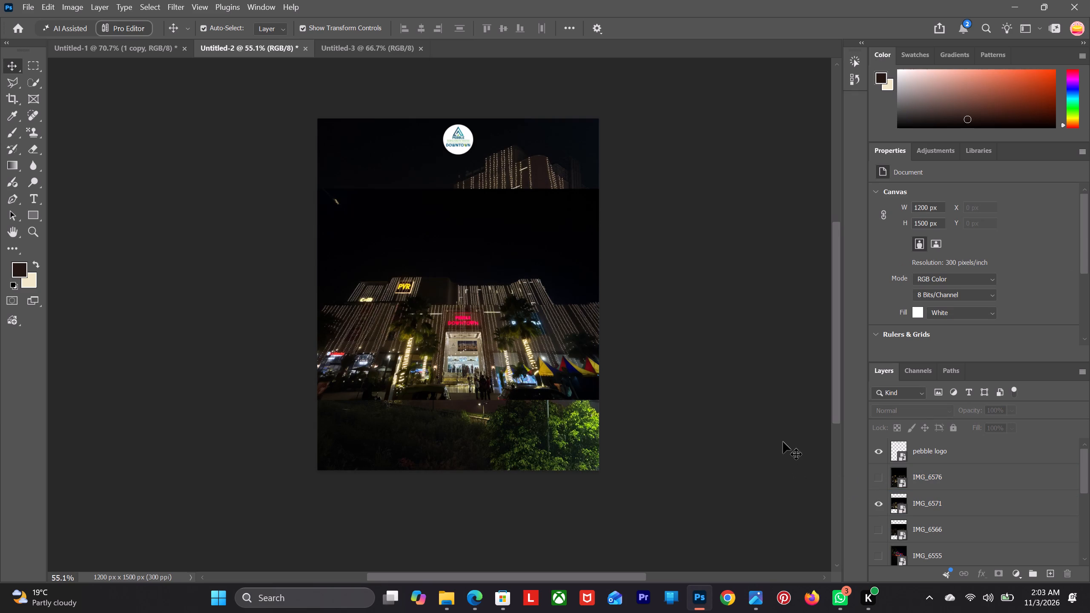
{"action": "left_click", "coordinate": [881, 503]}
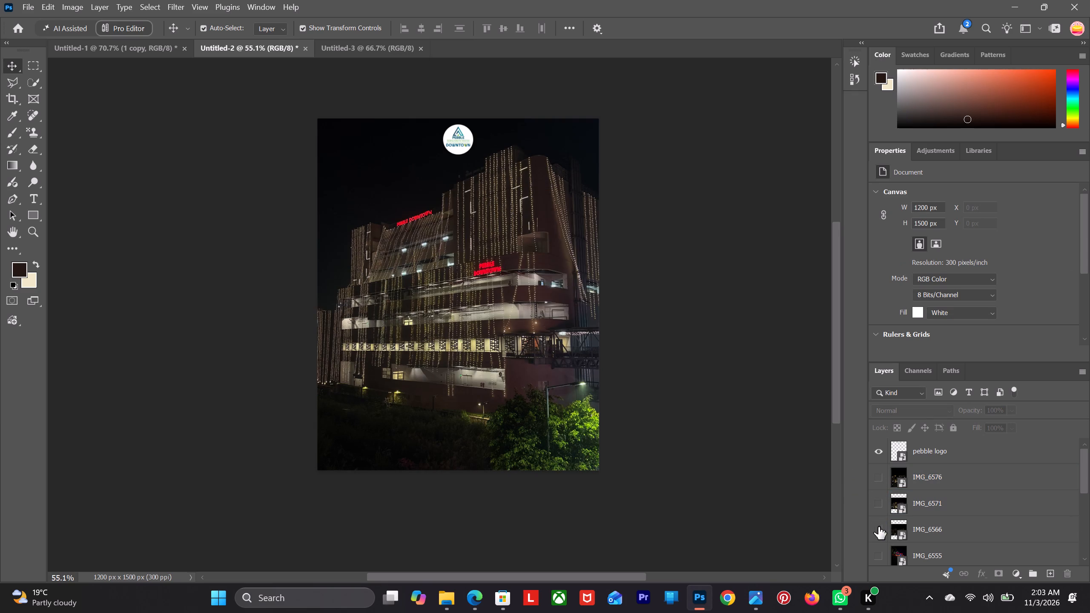
Show the photo layer IMG_6566, scale it proportionally from top and bottom to 11.90% to fill the full canvas height, and commit the transform.
{"action": "left_click", "coordinate": [878, 529]}
{"action": "scroll", "coordinate": [720, 441], "scroll_direction": "down", "scroll_amount": 2}
{"action": "left_click", "coordinate": [476, 301]}
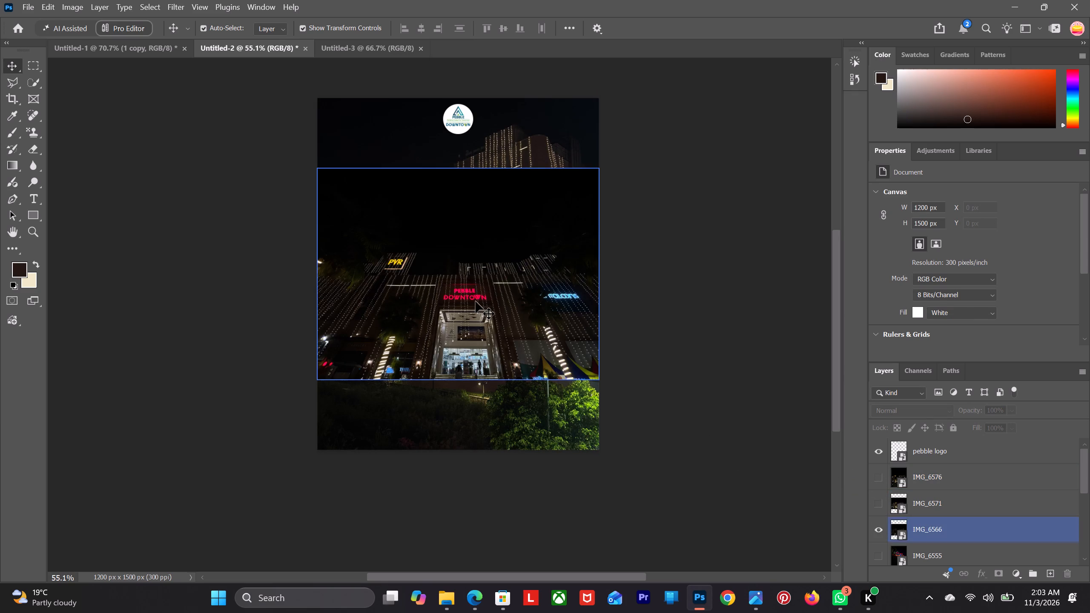
{"action": "left_click_drag", "start_coordinate": [458, 174], "coordinate": [455, 157]}
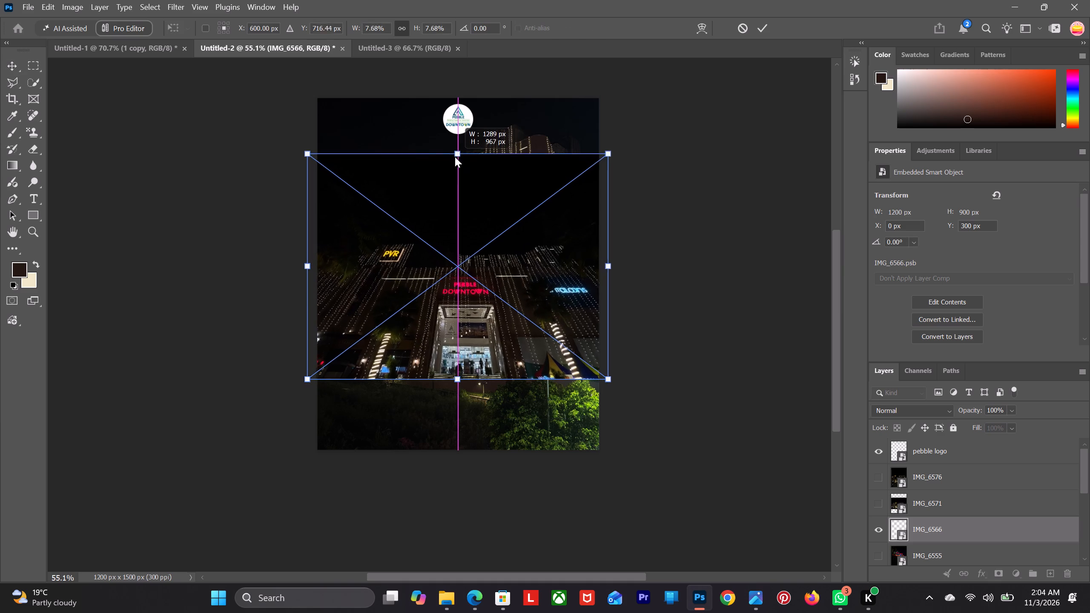
{"action": "left_click_drag", "start_coordinate": [455, 157], "coordinate": [457, 116]}
{"action": "left_click_drag", "start_coordinate": [457, 115], "coordinate": [457, 104]}
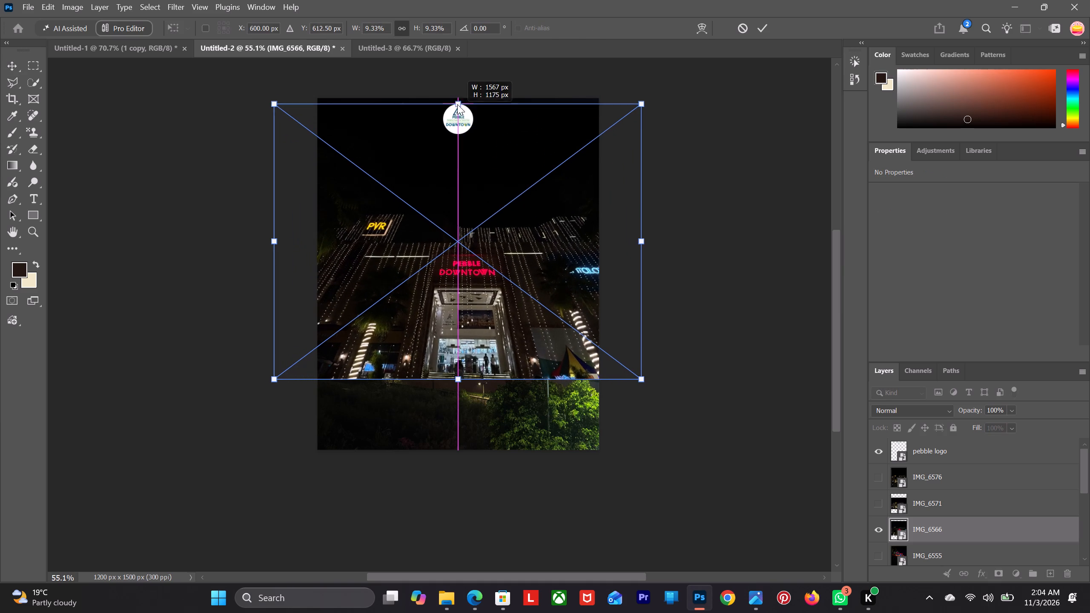
{"action": "left_click_drag", "start_coordinate": [457, 104], "coordinate": [457, 100]}
{"action": "left_click_drag", "start_coordinate": [458, 383], "coordinate": [459, 404]}
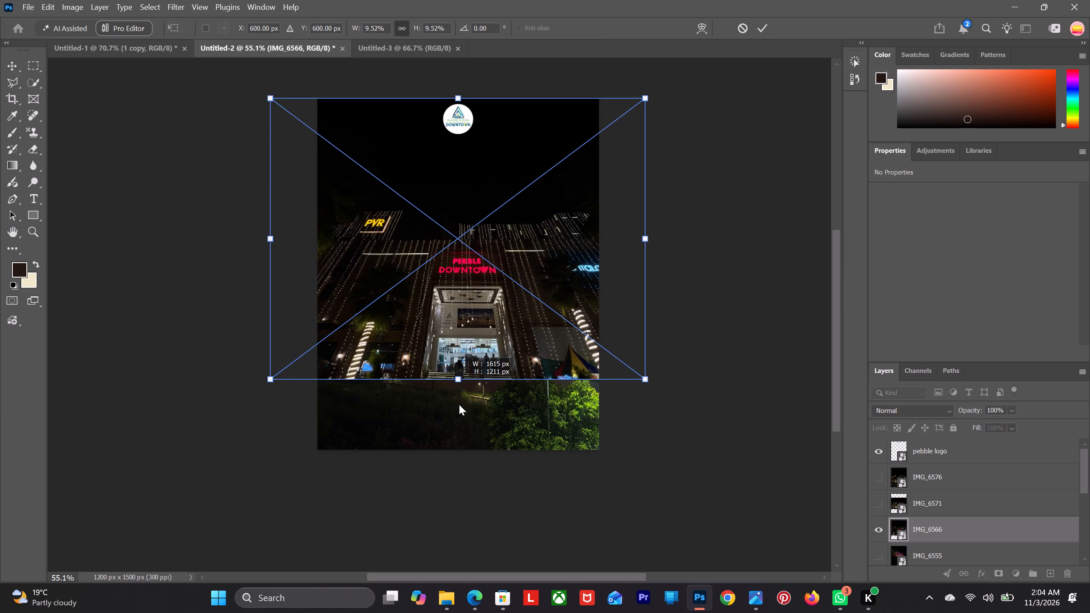
{"action": "left_click_drag", "start_coordinate": [459, 404], "coordinate": [469, 451]}
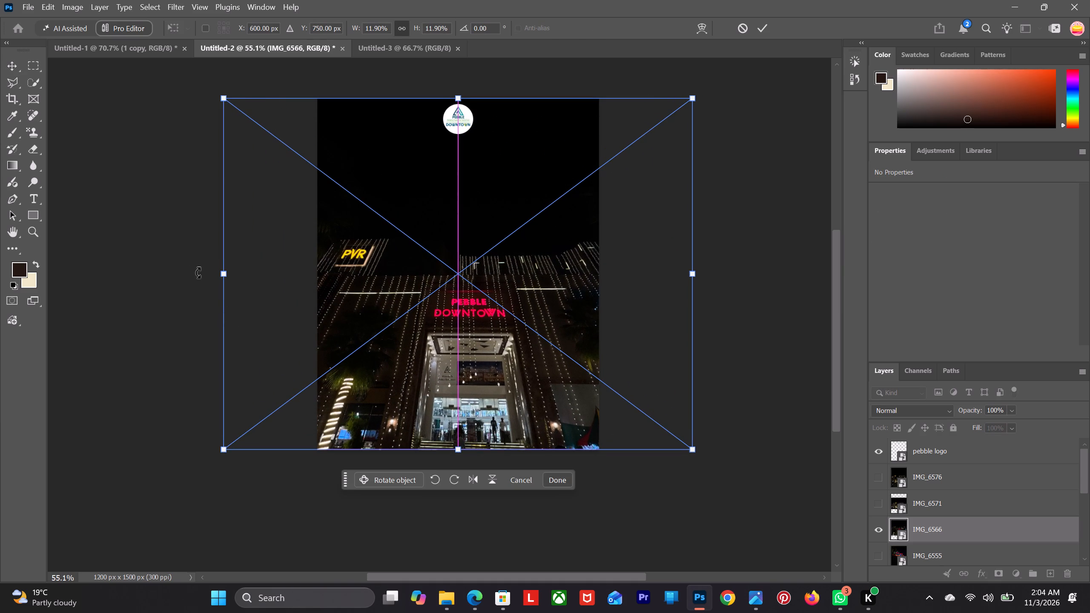
{"action": "left_click", "coordinate": [184, 235]}
{"action": "left_click", "coordinate": [173, 196]}
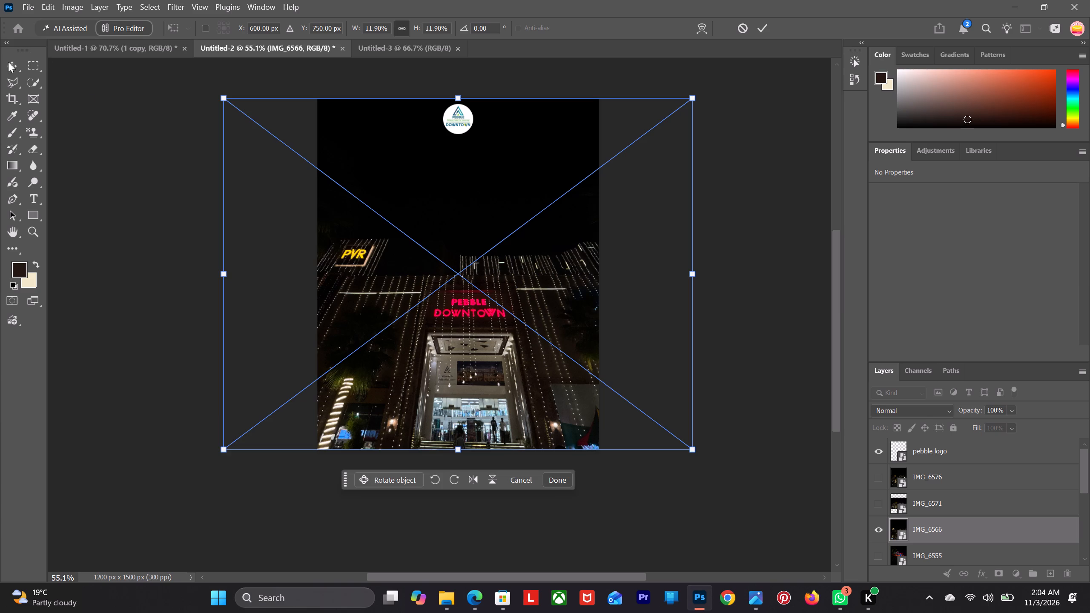
{"action": "left_click", "coordinate": [8, 62]}
{"action": "left_click", "coordinate": [77, 76]}
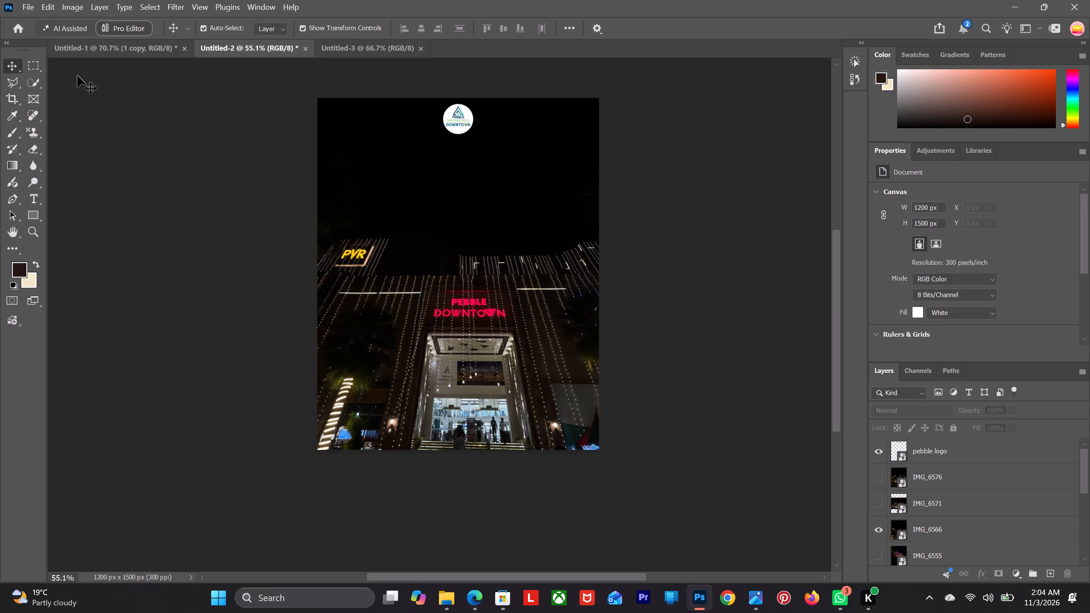
Export the IMG_6566 design as a 1200 x 1500 px PNG into the pebble nov folder on drive D.
{"action": "left_click", "coordinate": [31, 8]}
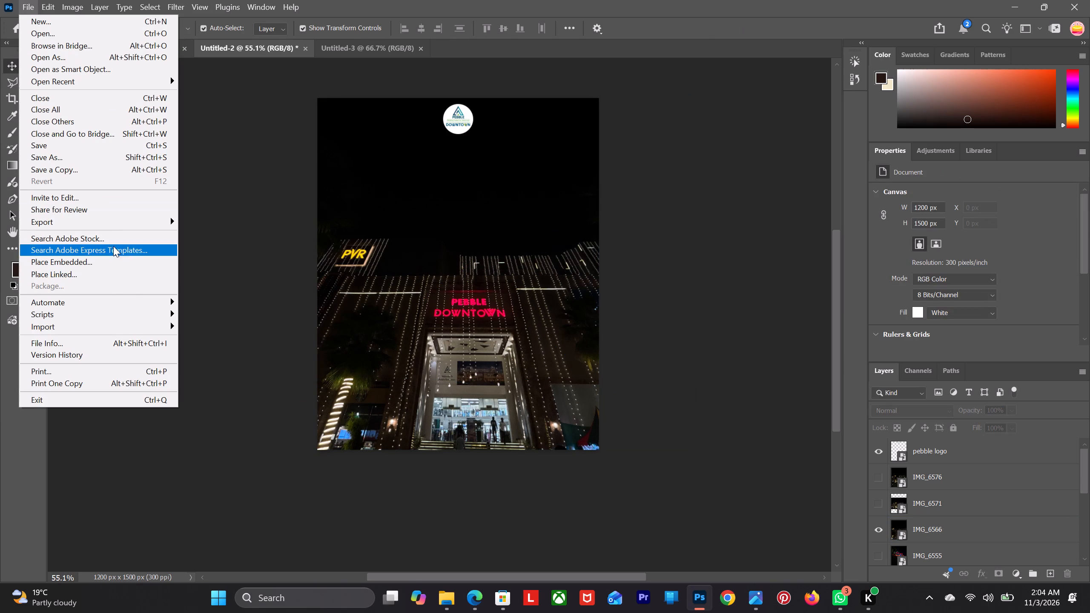
{"action": "left_click", "coordinate": [111, 221]}
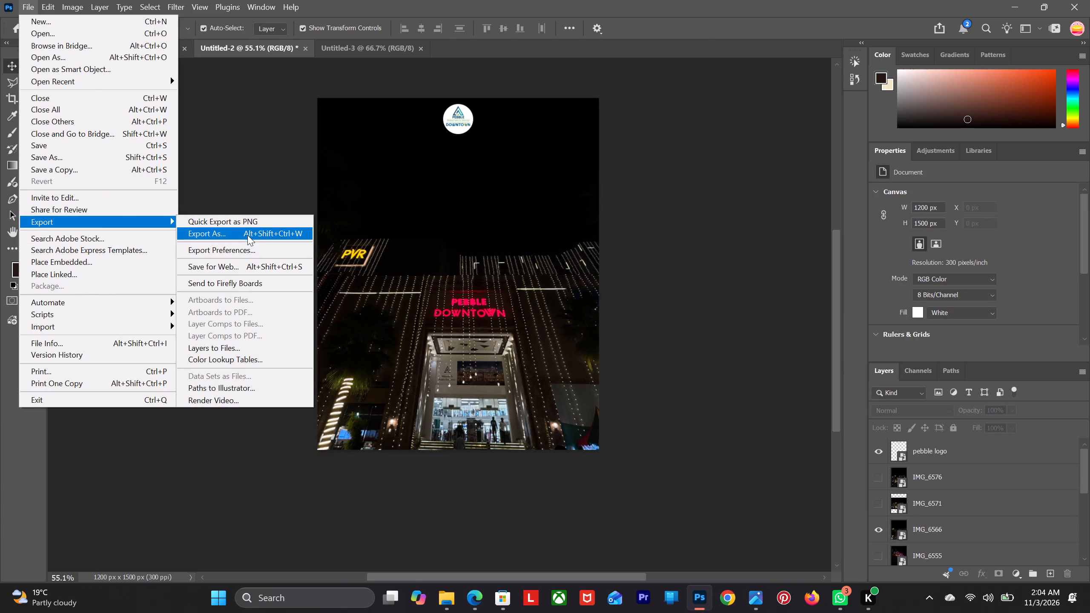
{"action": "left_click", "coordinate": [247, 235]}
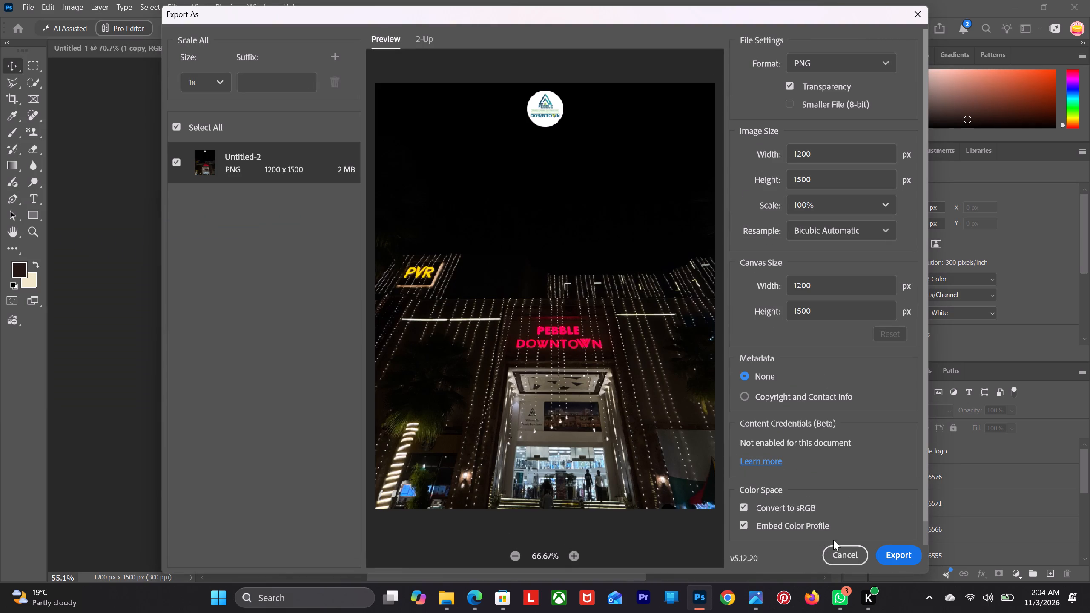
{"action": "left_click", "coordinate": [900, 554]}
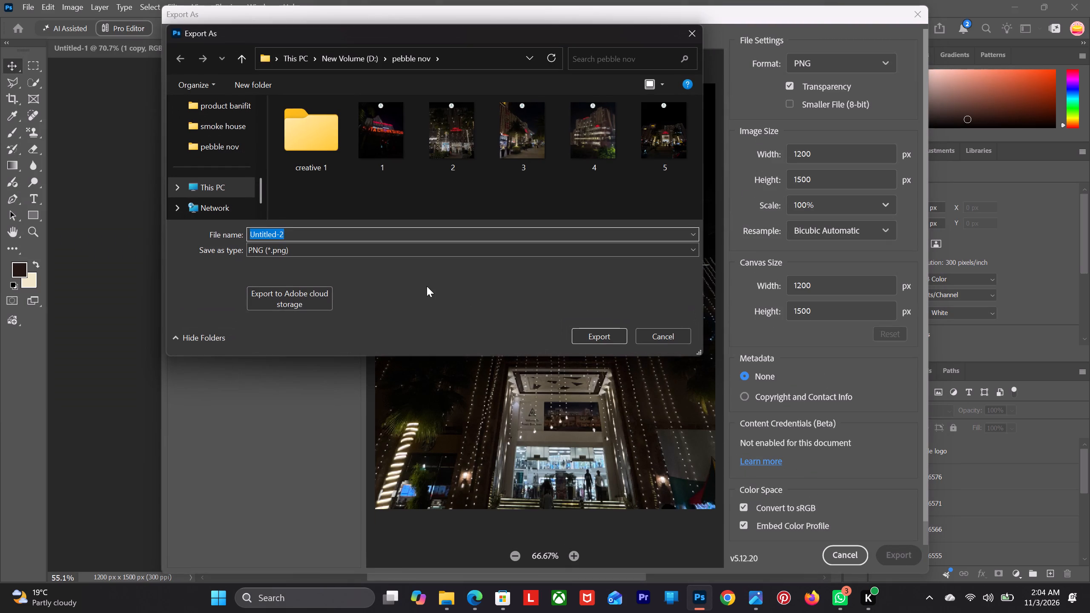
Name the exported PNG 6 and save it in the pebble nov folder.
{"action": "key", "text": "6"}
{"action": "left_click", "coordinate": [601, 338]}
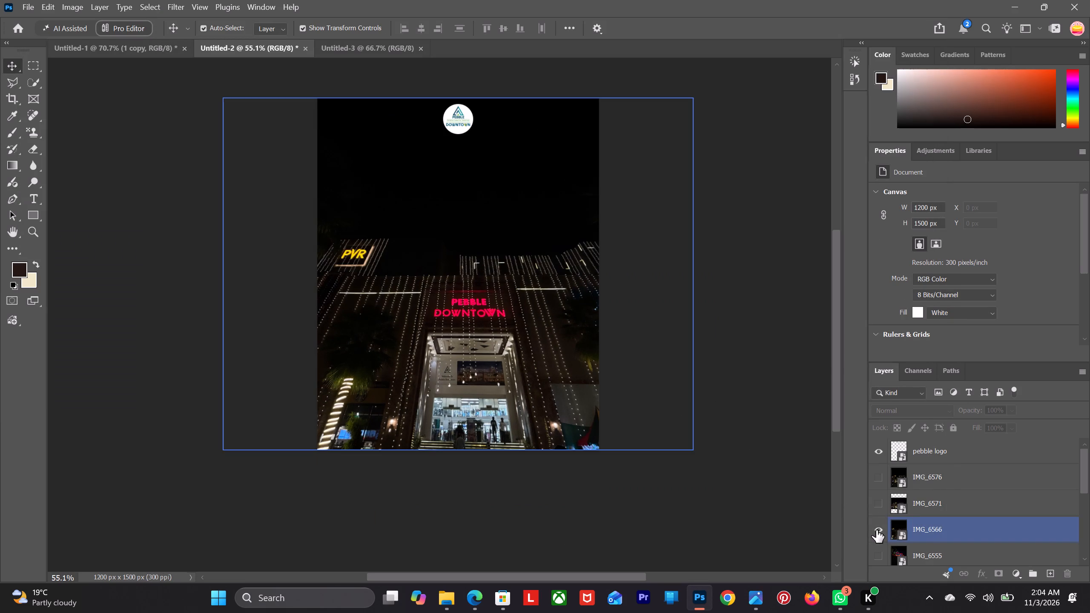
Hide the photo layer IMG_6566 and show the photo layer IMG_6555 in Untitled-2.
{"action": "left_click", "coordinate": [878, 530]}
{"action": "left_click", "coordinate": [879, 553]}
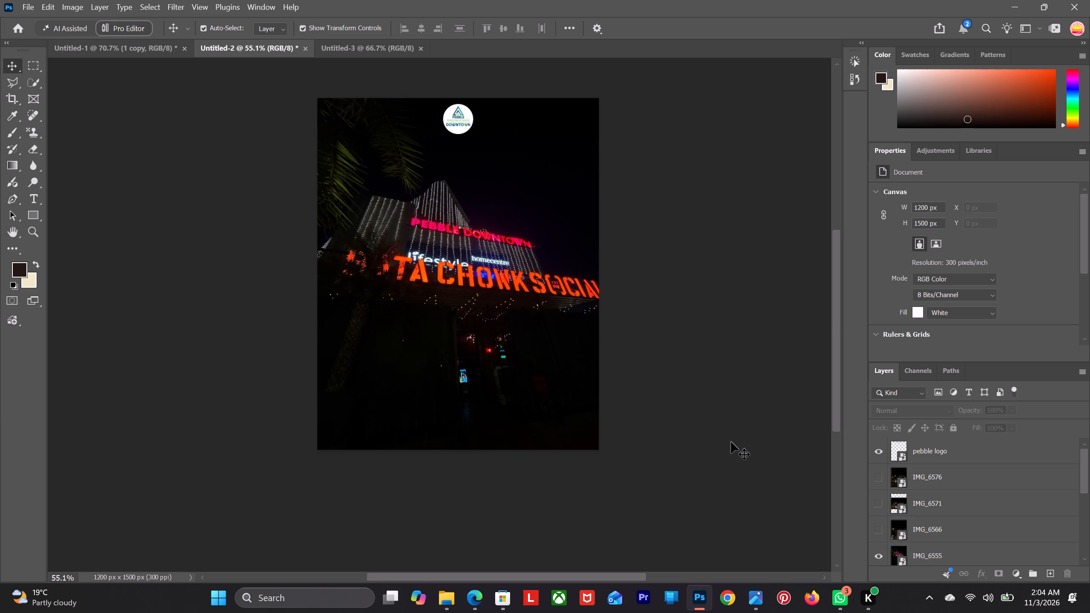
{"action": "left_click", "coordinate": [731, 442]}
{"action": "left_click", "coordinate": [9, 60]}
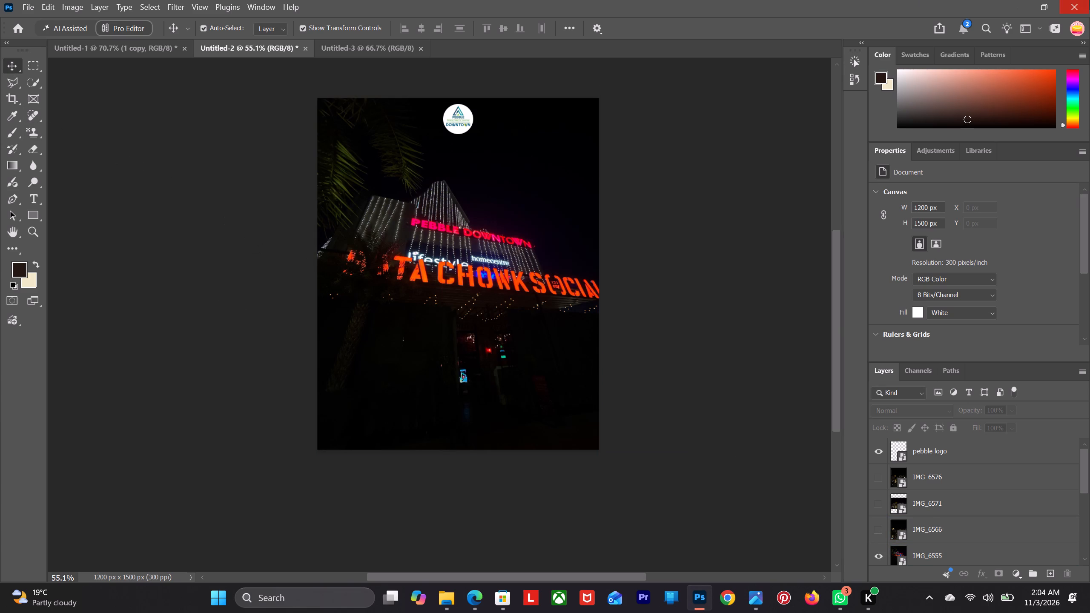
{"action": "left_click", "coordinate": [103, 52]}
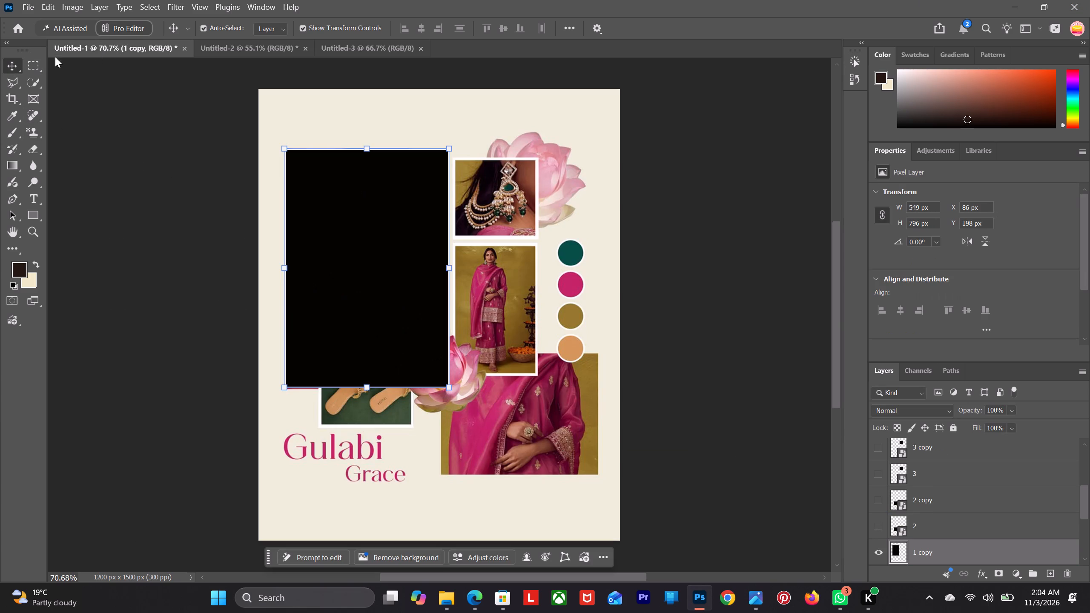
{"action": "left_click", "coordinate": [32, 6]}
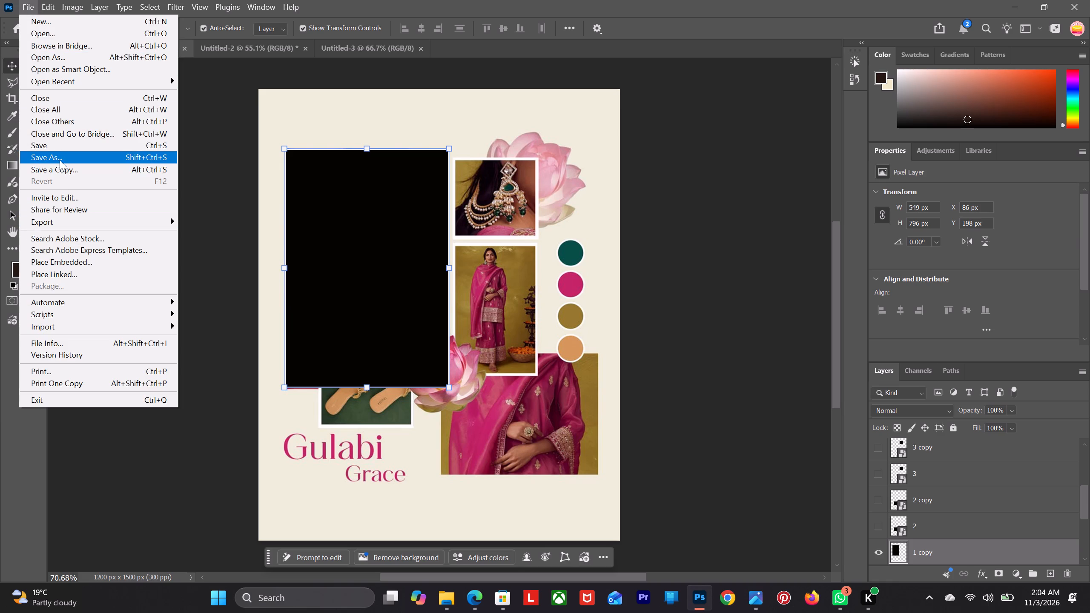